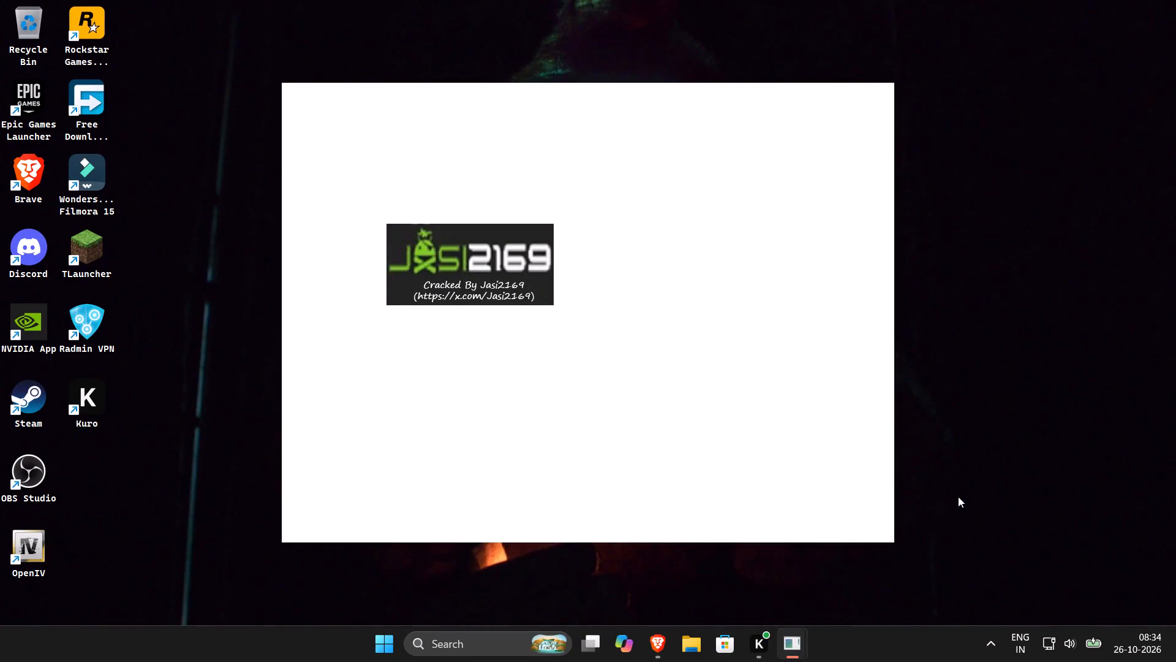
double_click(28, 50)
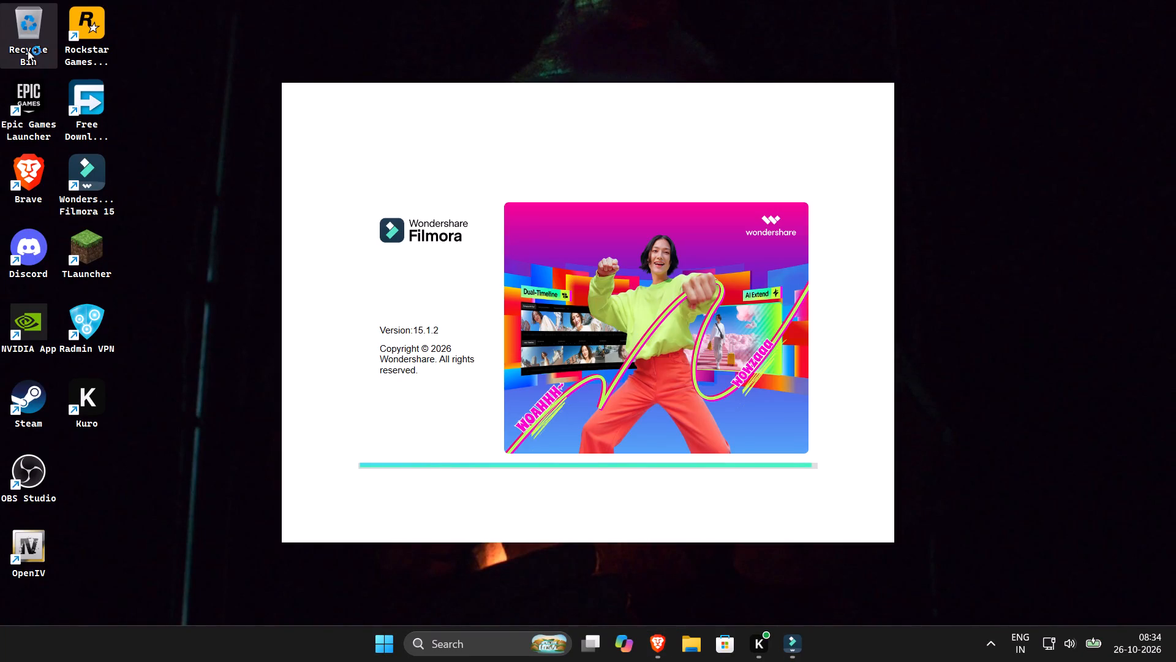
click(81, 322)
click(75, 329)
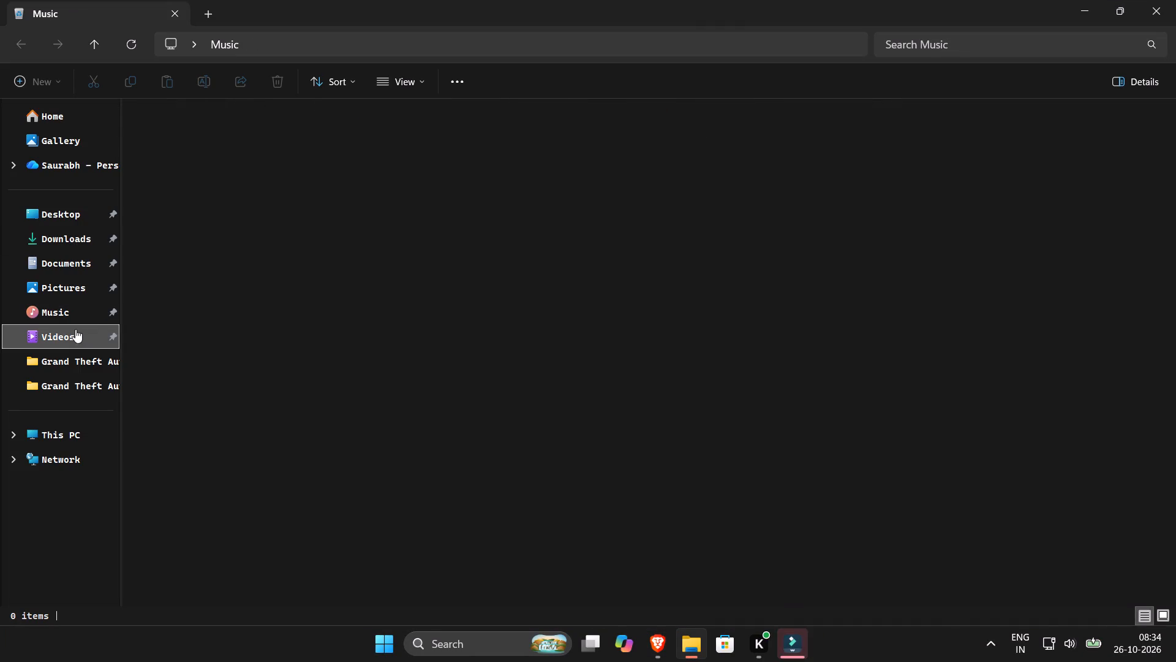
double_click(601, 181)
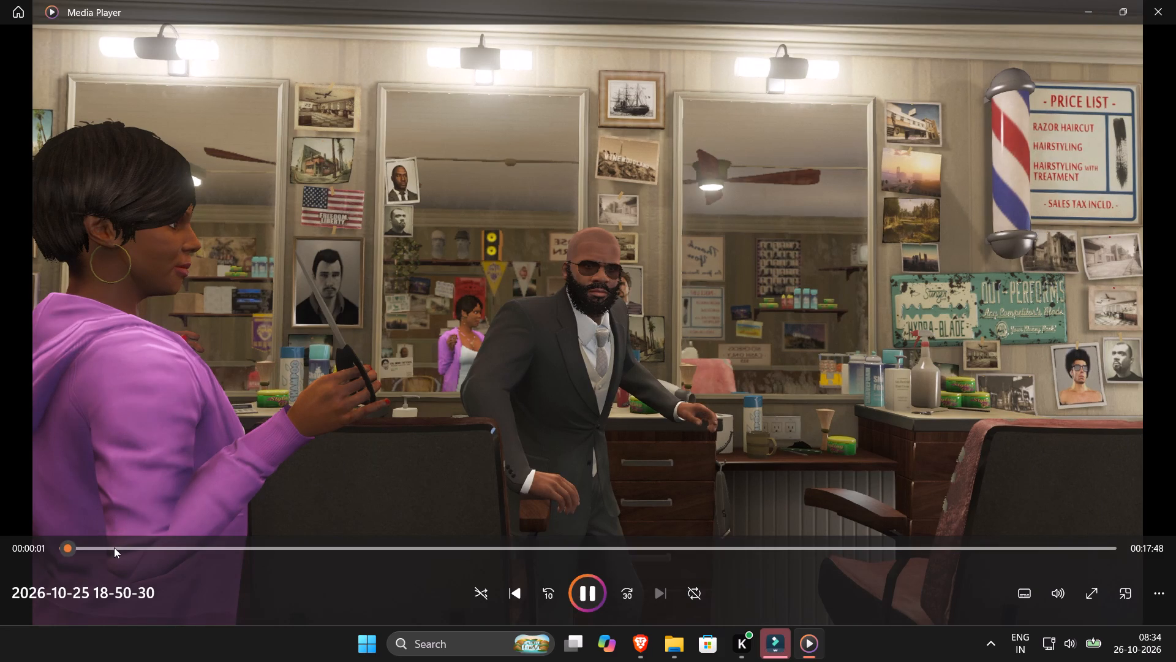
click(114, 547)
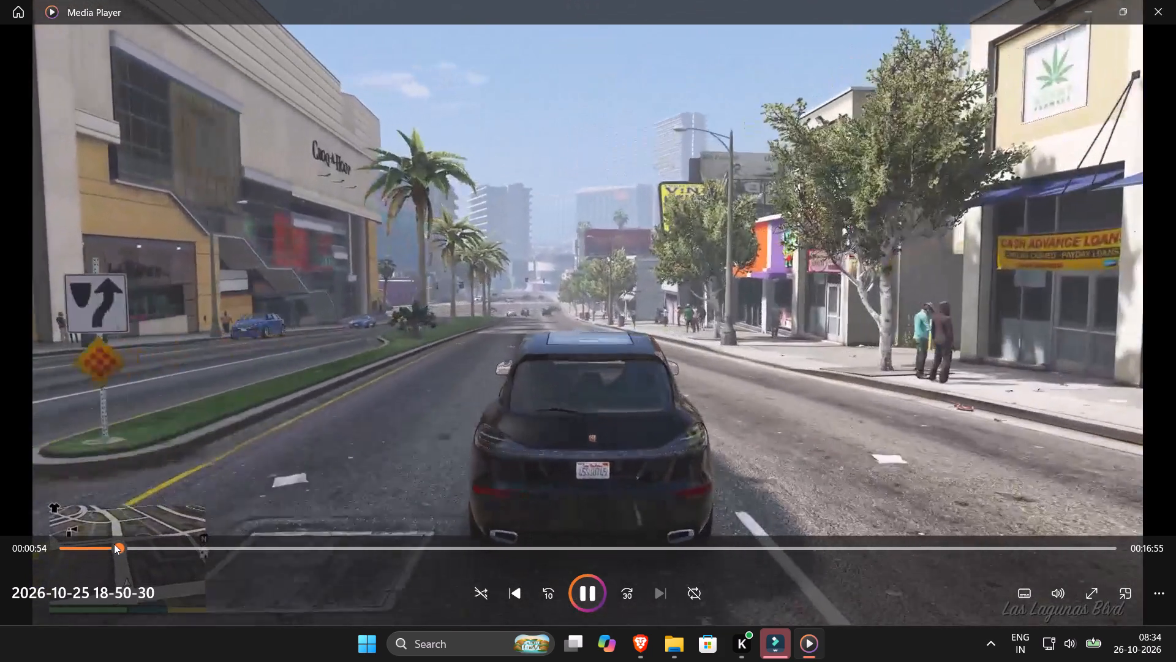
drag(167, 542, 181, 549)
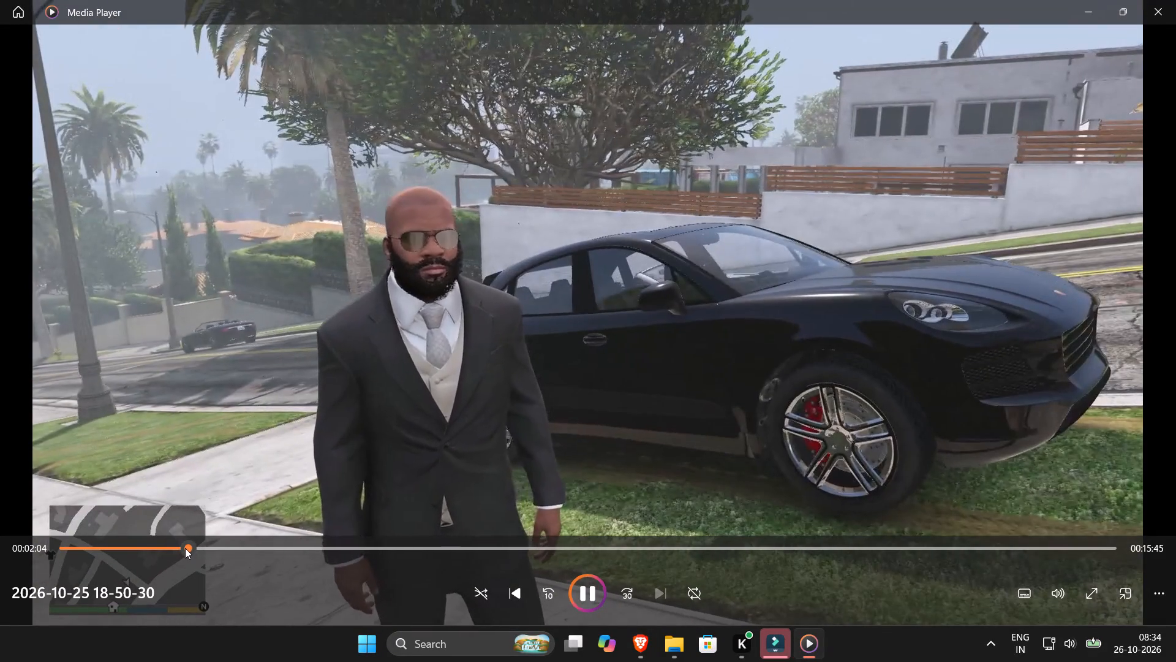
drag(241, 545, 358, 558)
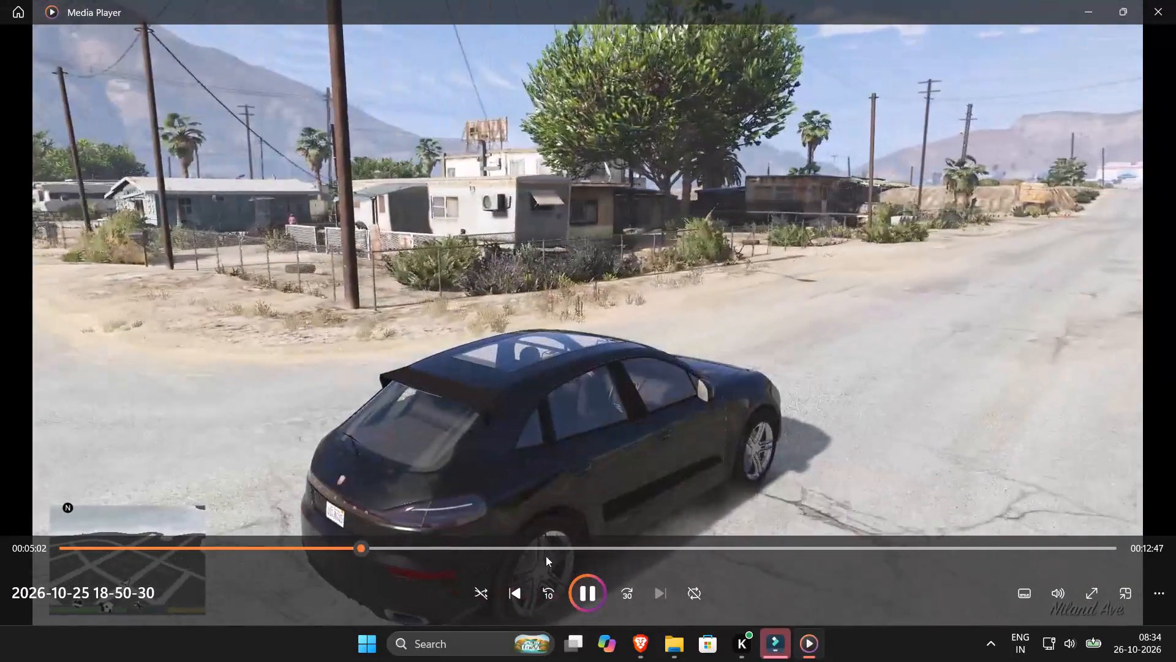
drag(633, 548, 727, 548)
drag(805, 544, 912, 544)
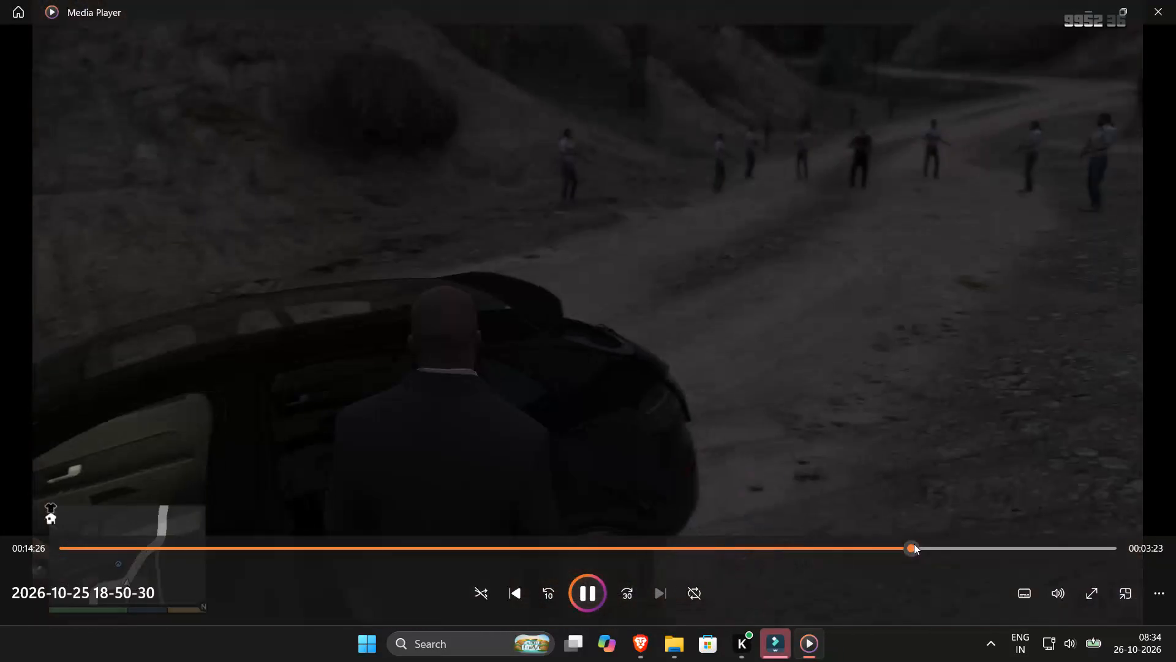
drag(980, 550, 1005, 550)
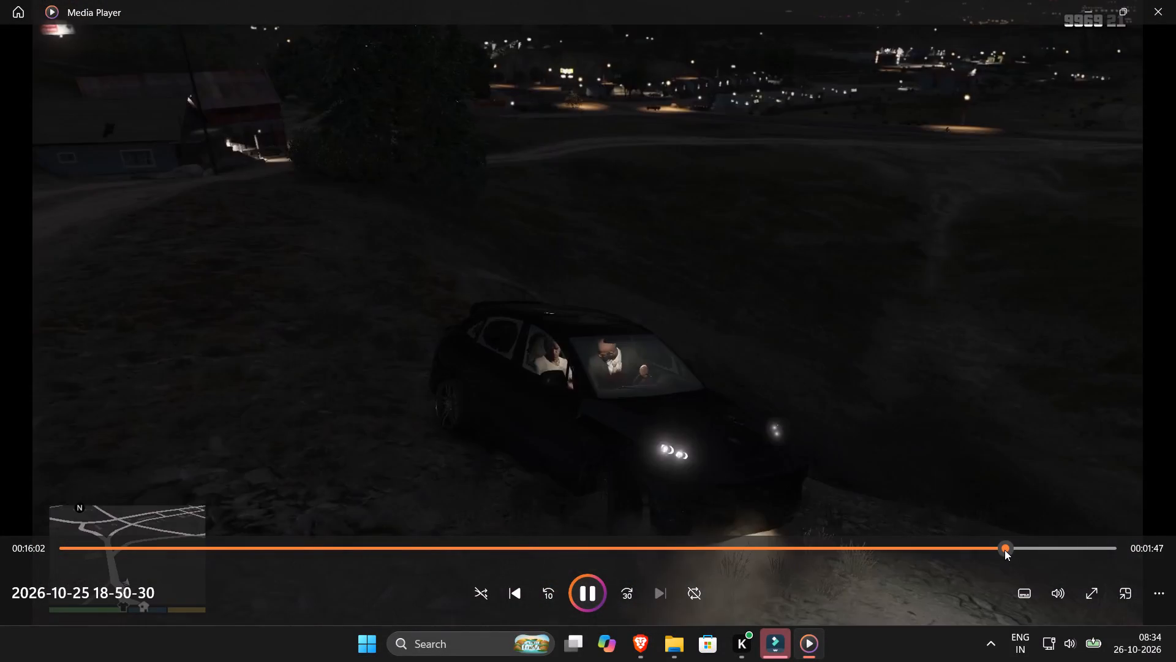
drag(1010, 550, 982, 556)
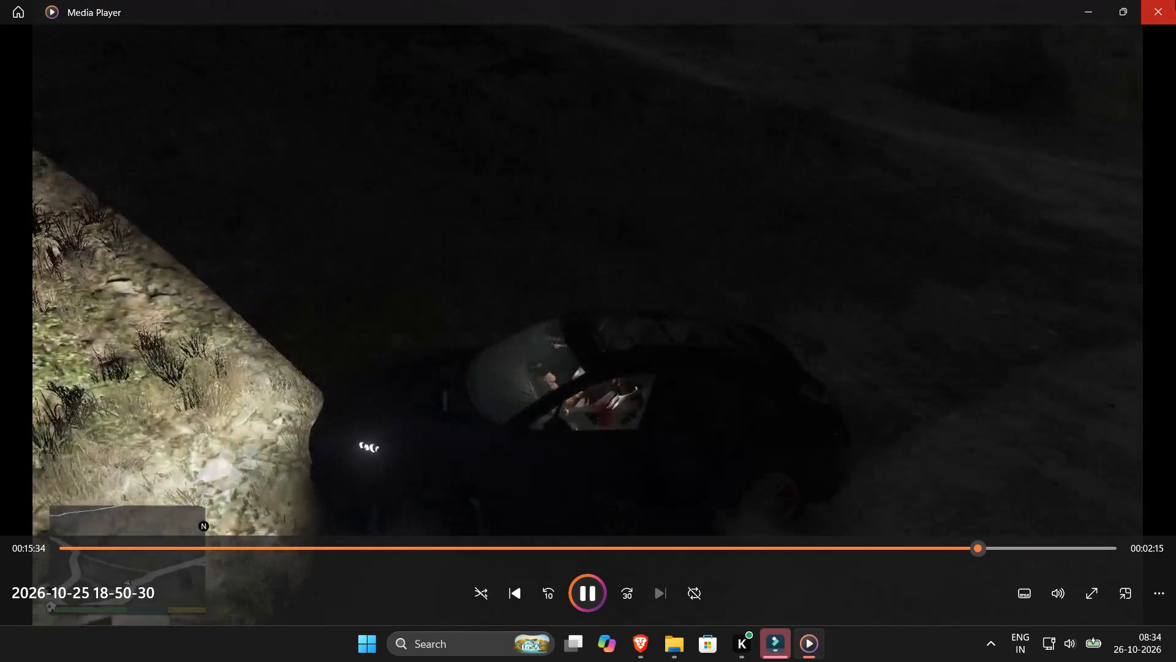
click(1175, 0)
Switch to Wondershare Filmora and create a new 16:9 project.
click(791, 645)
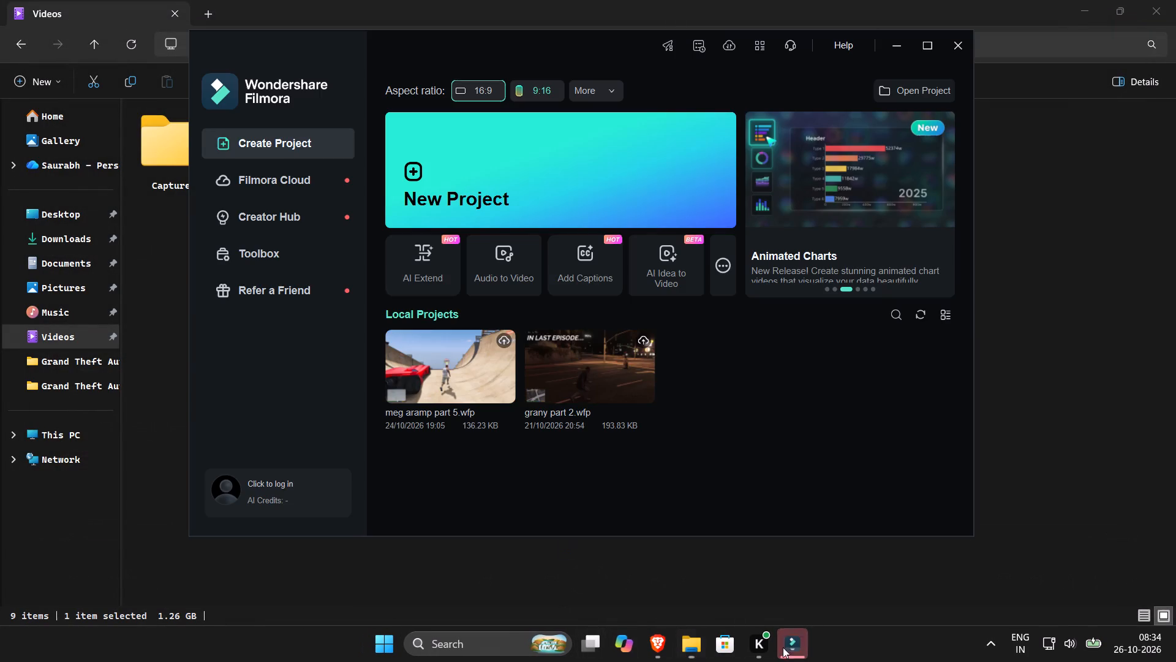
click(528, 156)
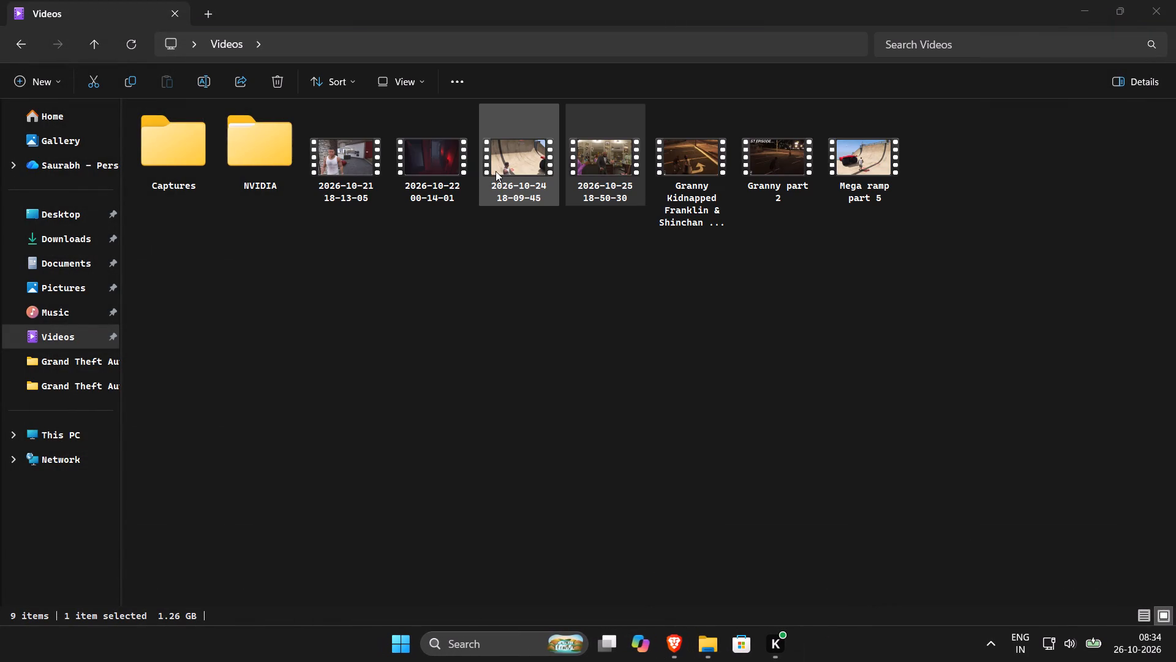
drag(366, 257, 517, 178)
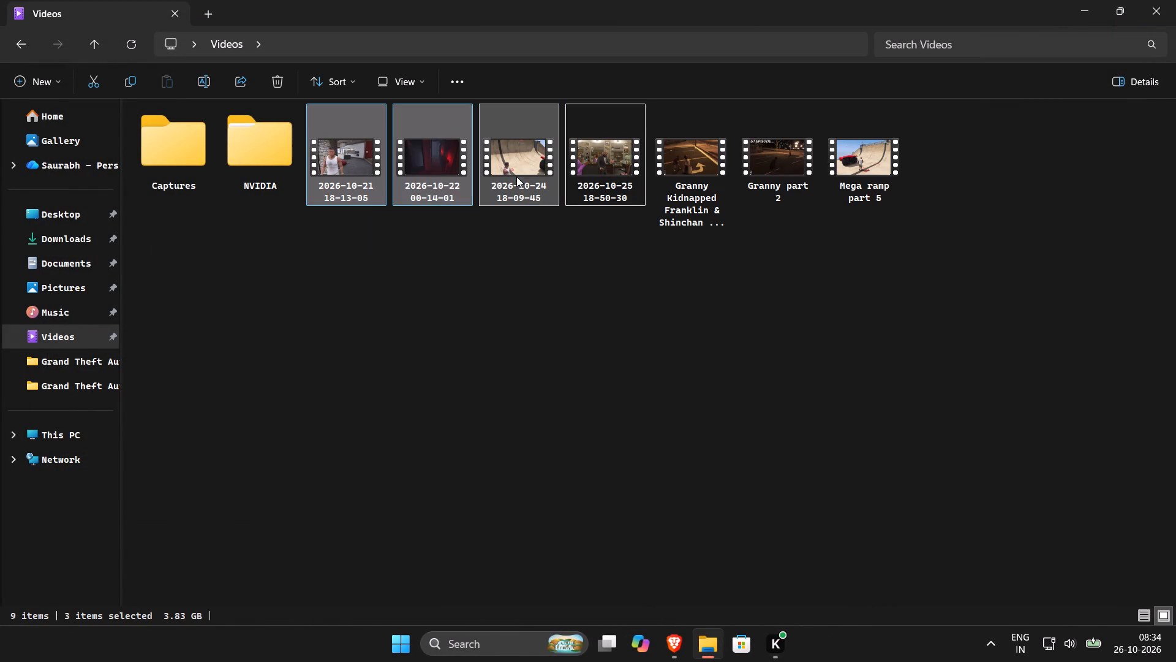
key(Delete)
drag(652, 262, 580, 245)
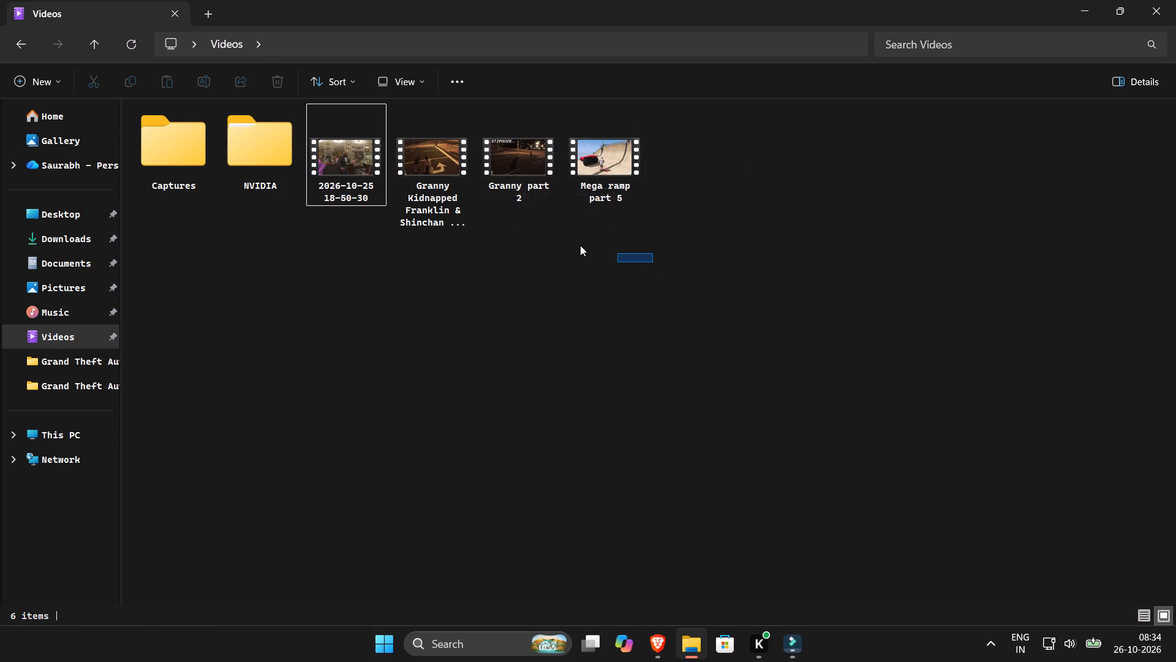
drag(580, 245, 445, 169)
key(Delete)
click(791, 648)
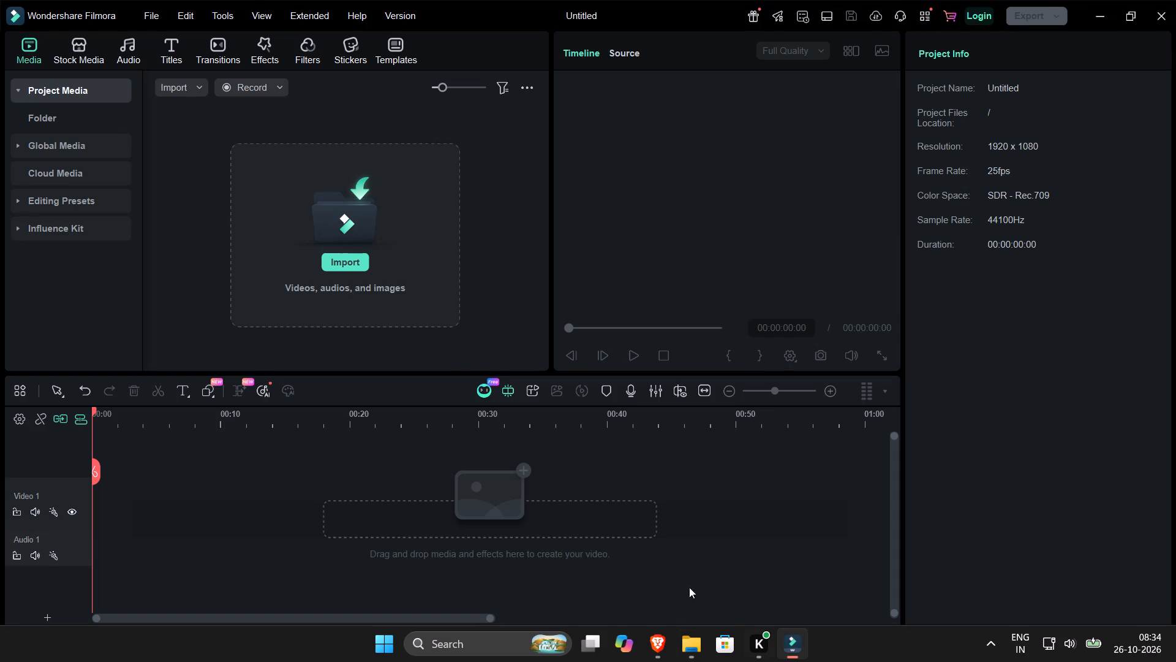
key(alt+Tab)
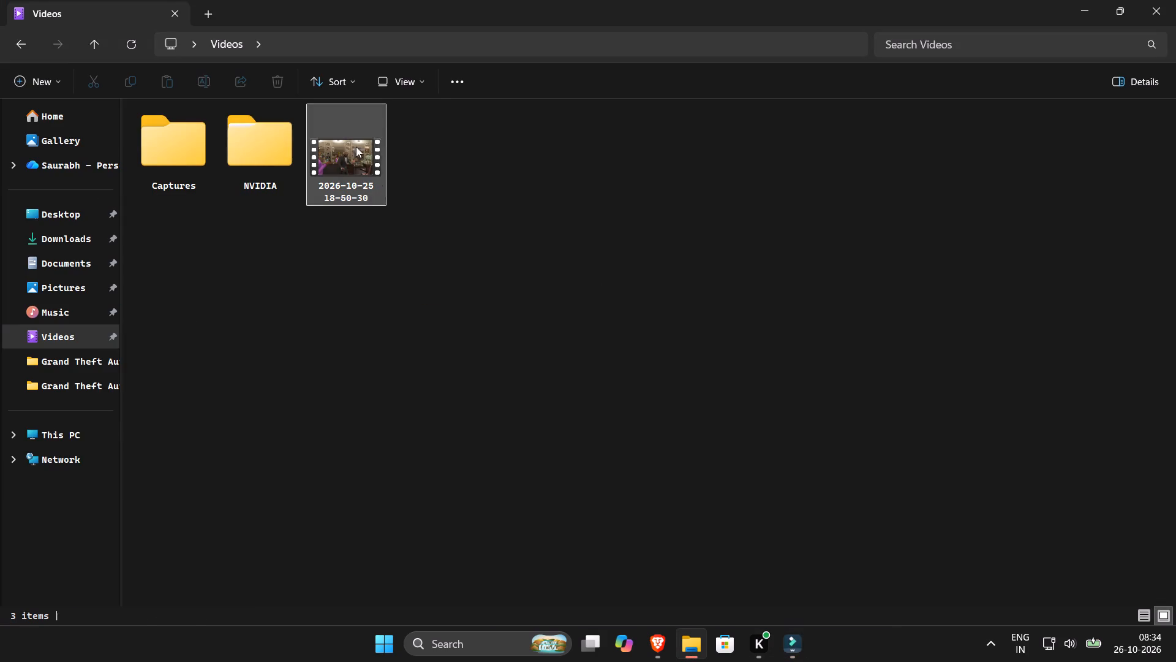
drag(356, 146, 396, 251)
key(alt+Tab)
Search the computer for "obs" and launch OBS Studio.
click(1175, 661)
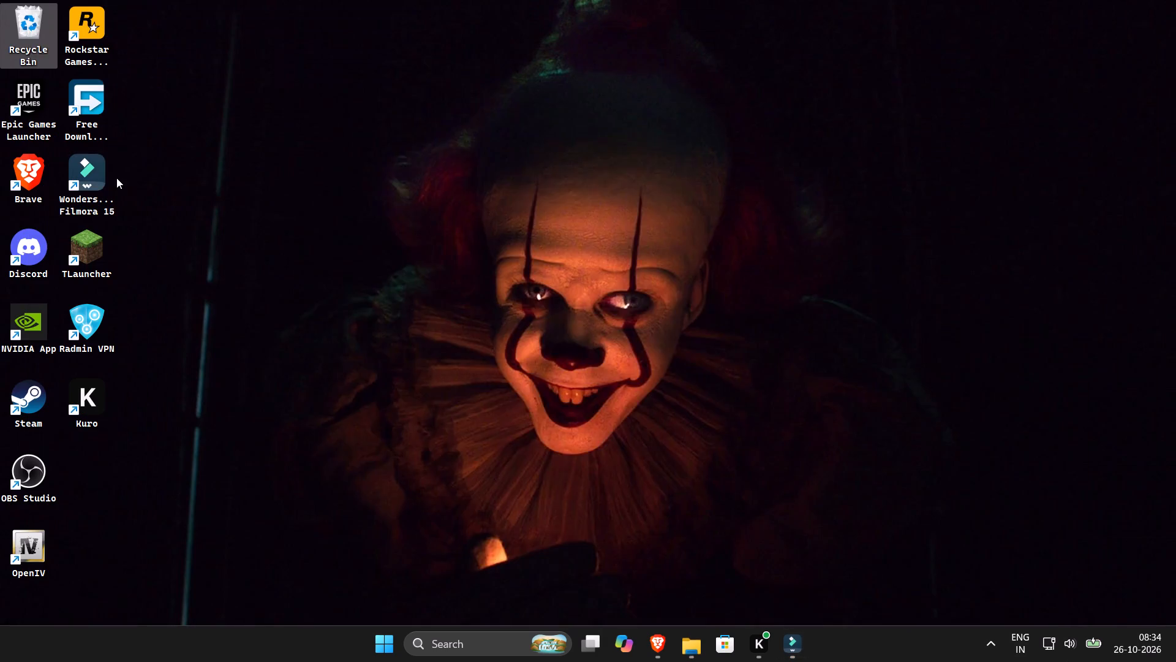
text(obs)
key(Return)
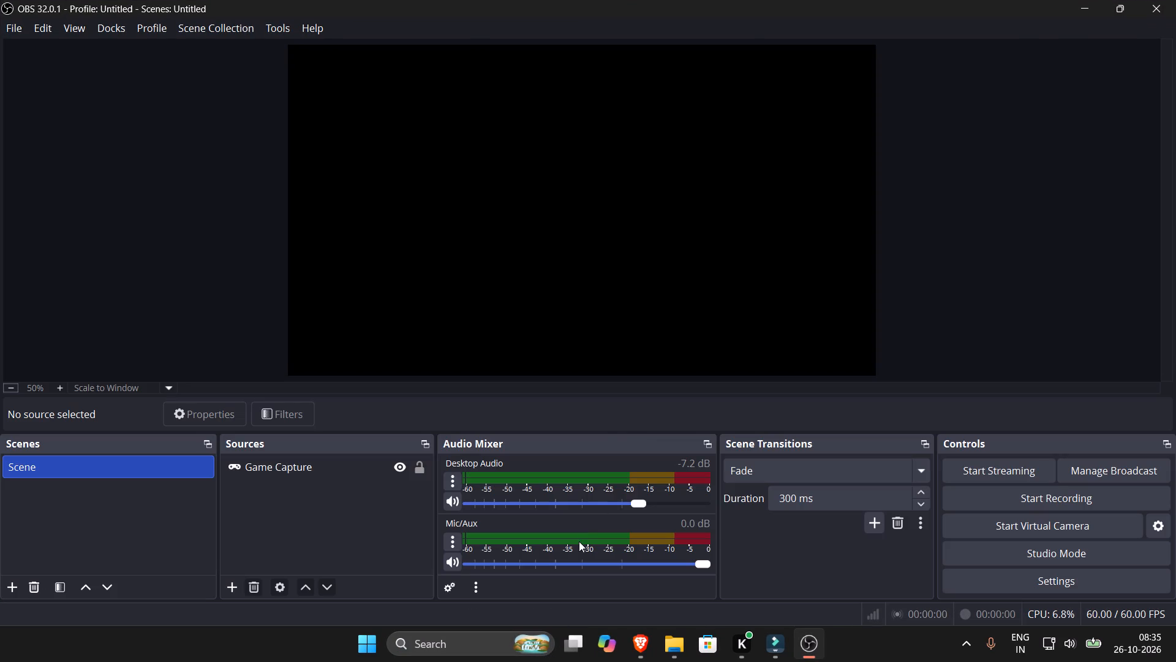
Examine the Mic/Aux device properties, postponing the OBS update, and cancel without changes.
right_click(579, 541)
click(625, 501)
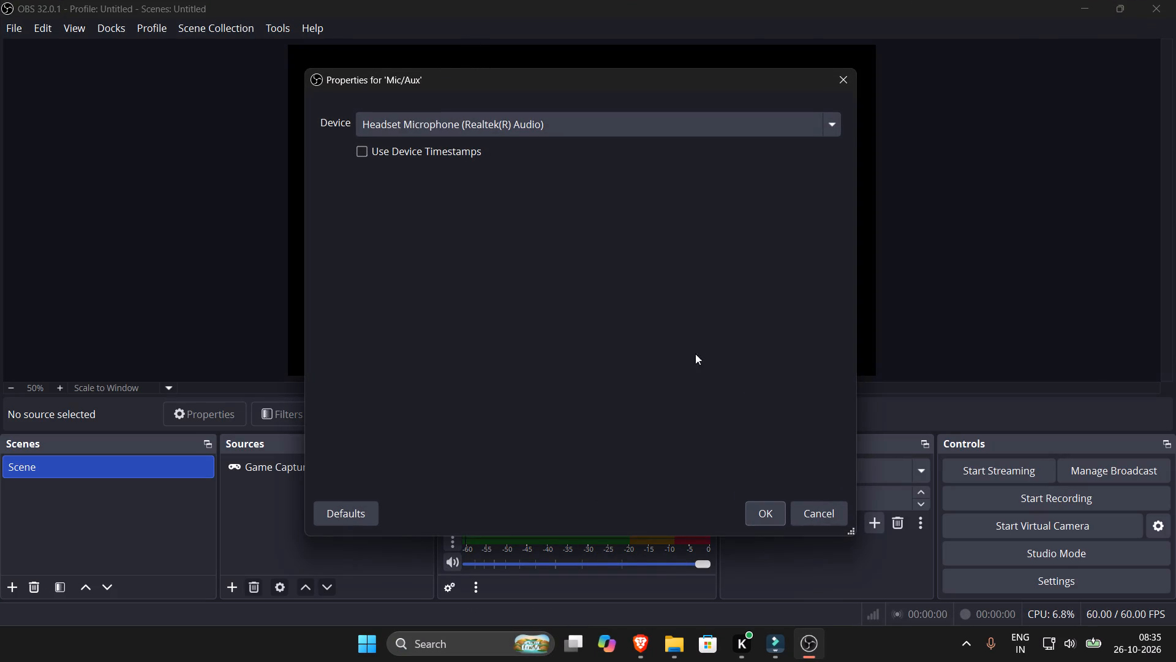
click(823, 528)
click(597, 490)
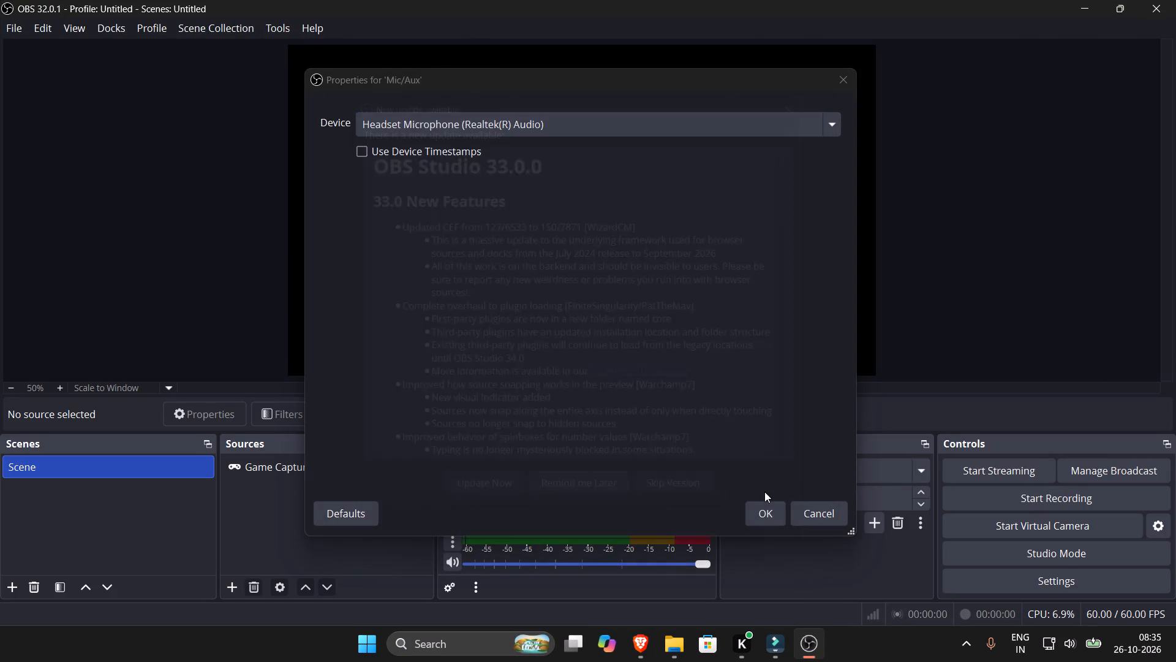
click(816, 506)
right_click(601, 536)
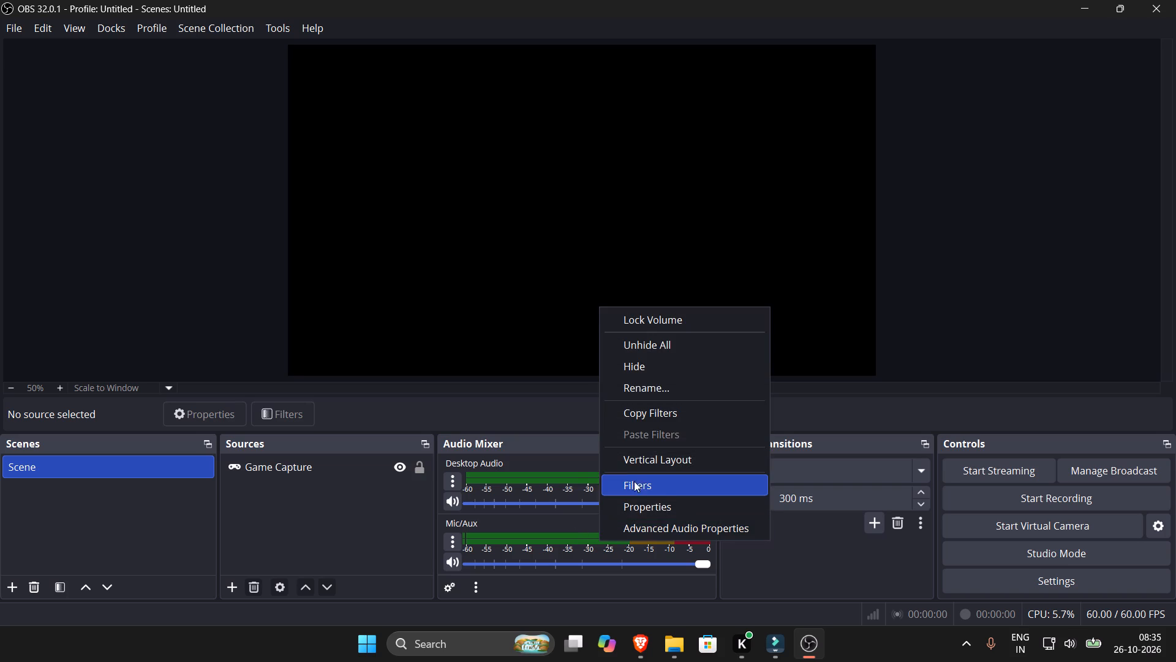
click(418, 509)
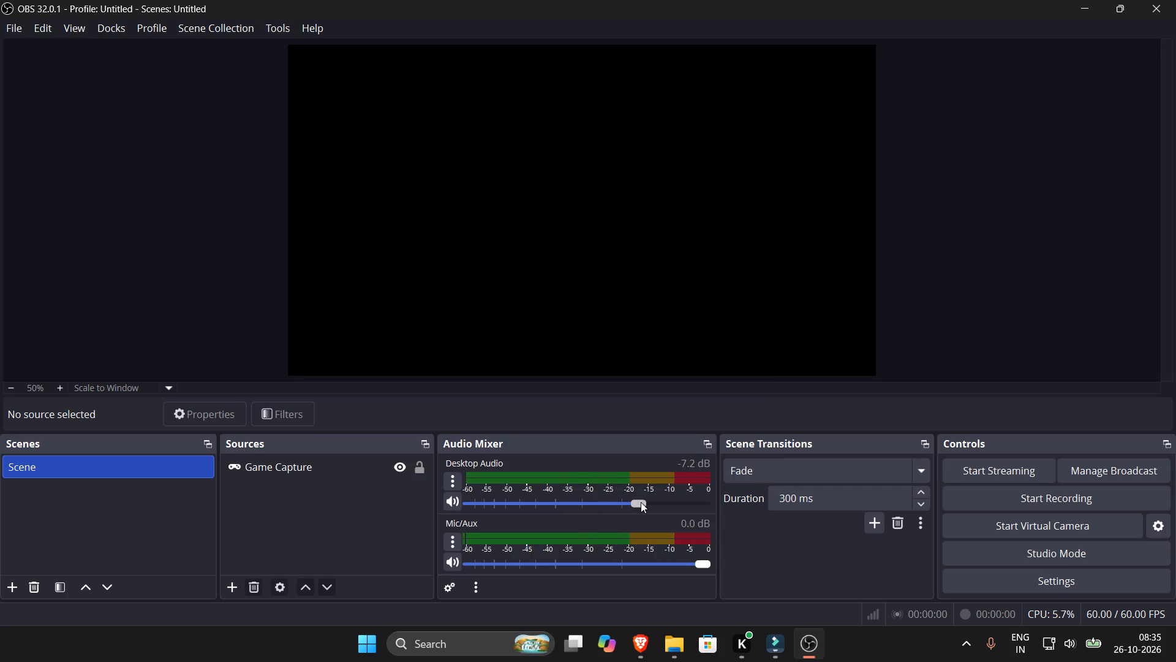
Set the Desktop Audio volume in the mixer to -4.0 dB.
drag(643, 503, 661, 506)
Check the Mic/Aux audio filters and its available input devices, keeping Headset Microphone (Realtek(R) Audio) selected.
right_click(659, 539)
click(694, 485)
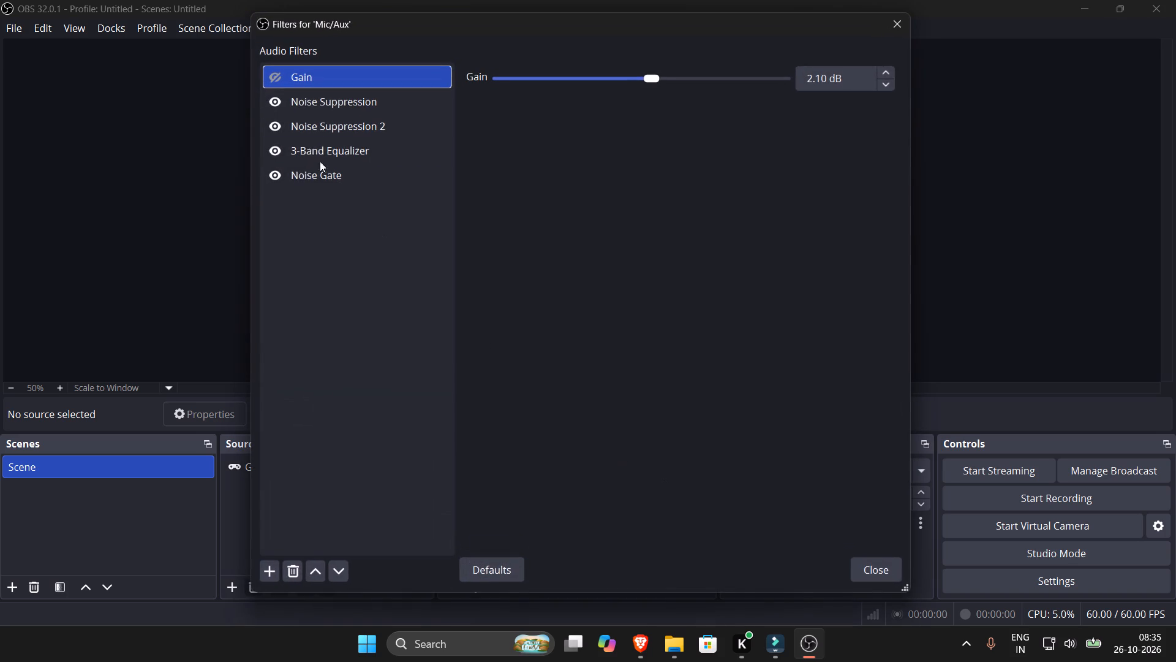
click(859, 565)
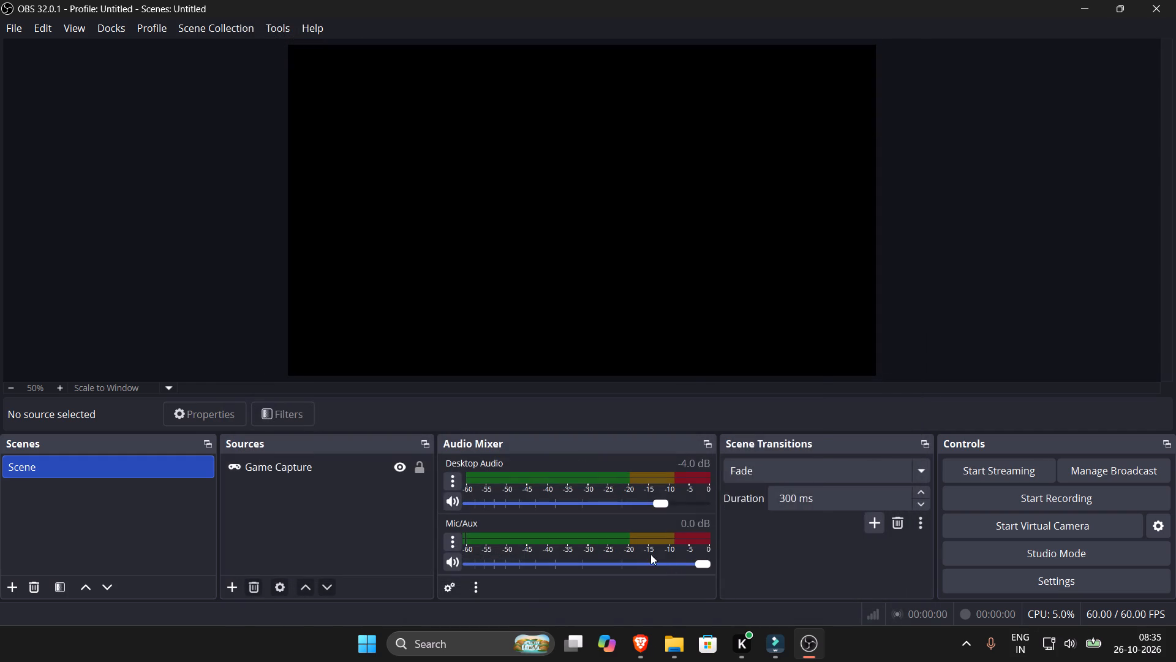
right_click(651, 554)
click(687, 514)
click(494, 123)
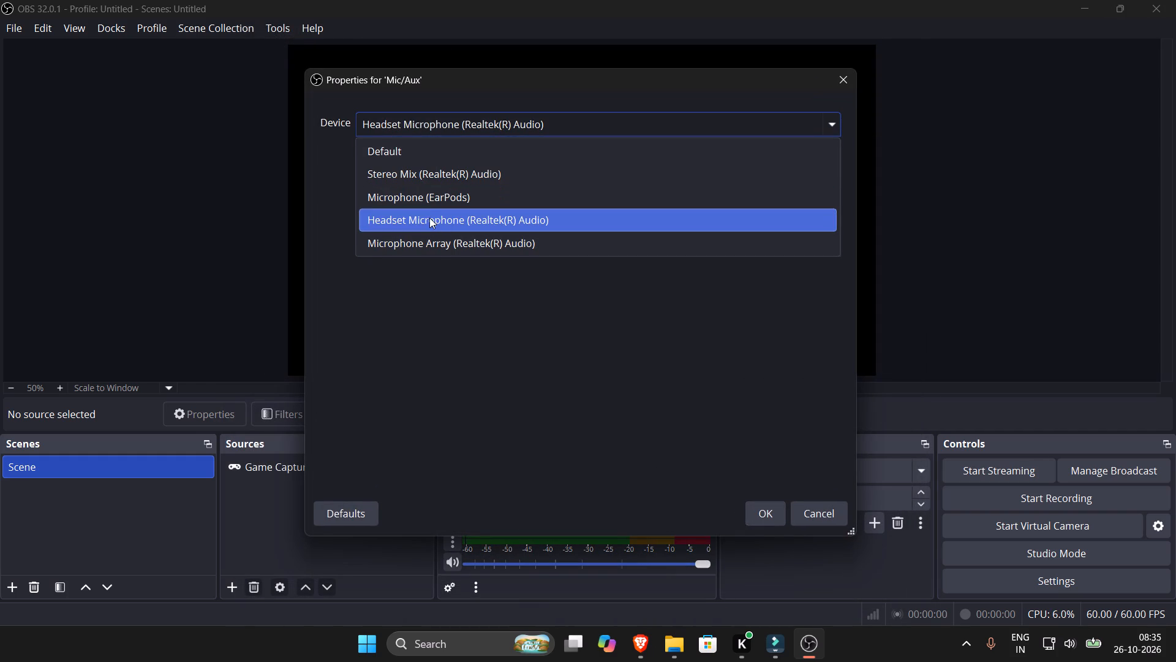
click(429, 218)
click(437, 563)
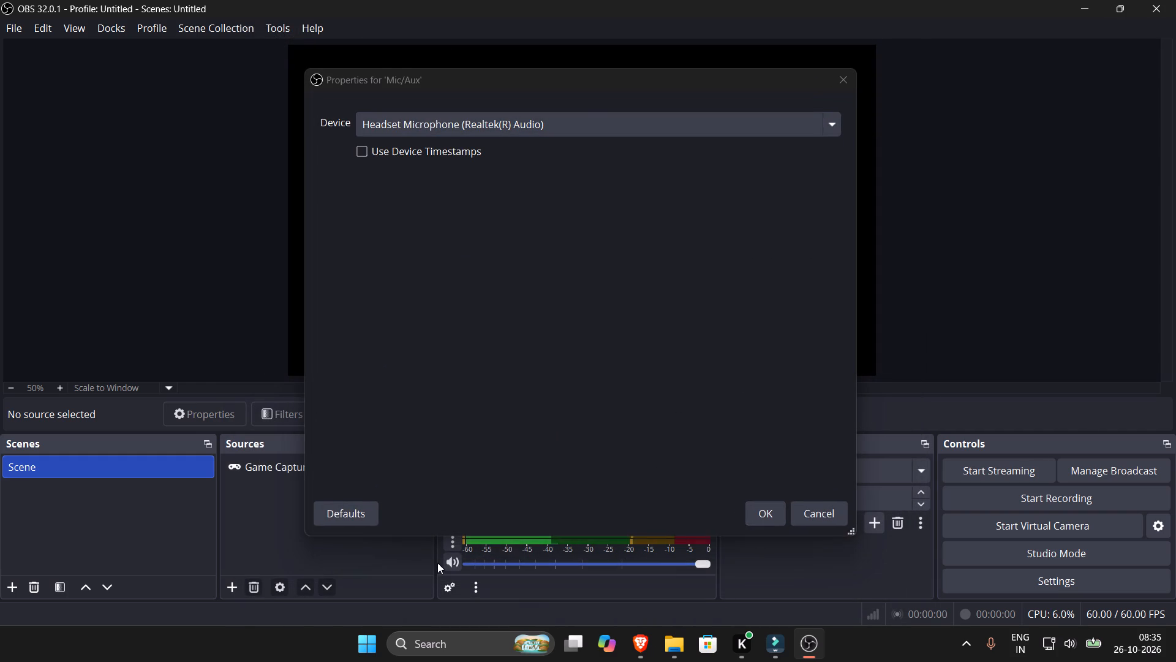
Recheck the Mic/Aux filters and device properties, closing both without changes.
right_click(502, 544)
click(569, 482)
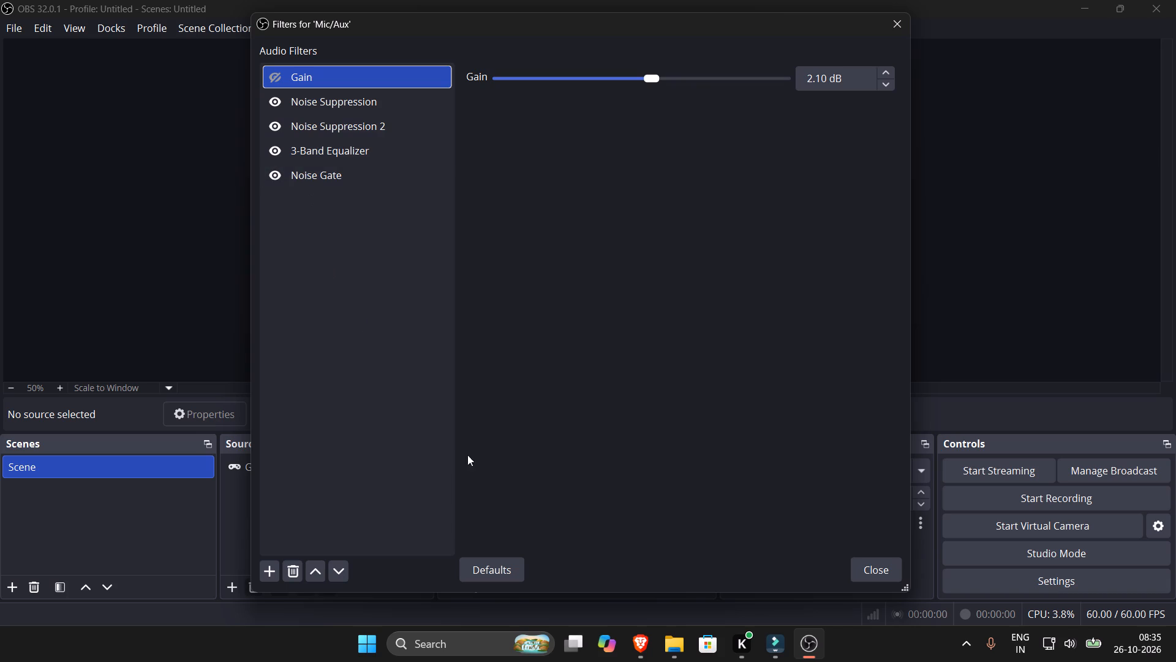
click(848, 571)
click(865, 571)
right_click(665, 549)
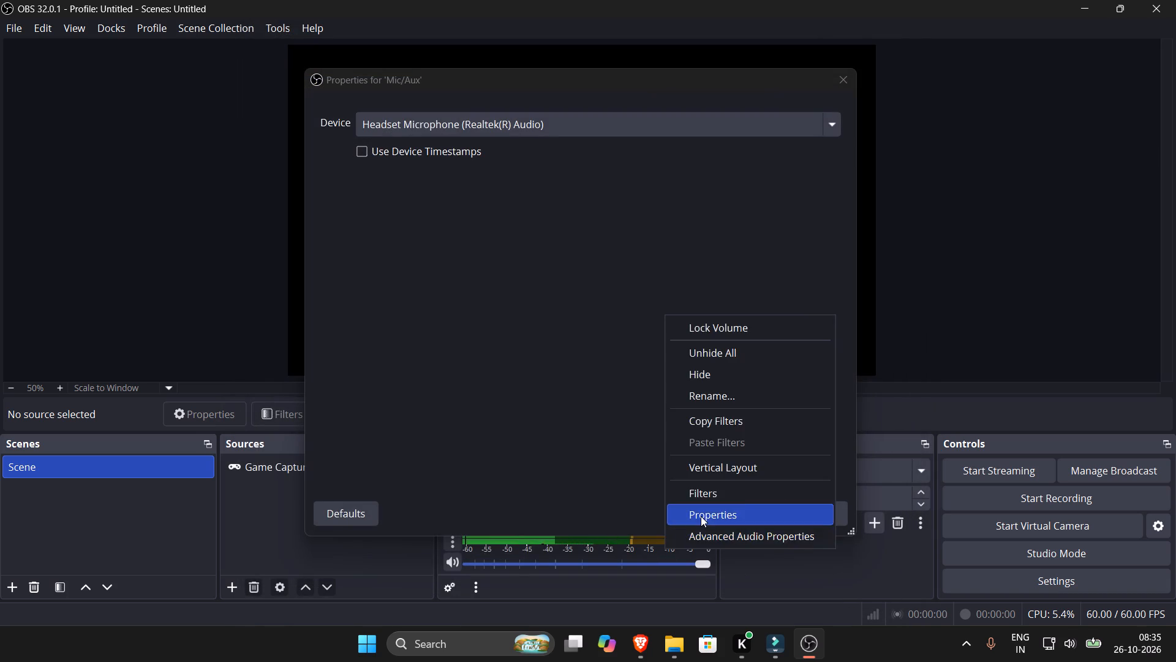
click(701, 516)
click(822, 530)
click(823, 517)
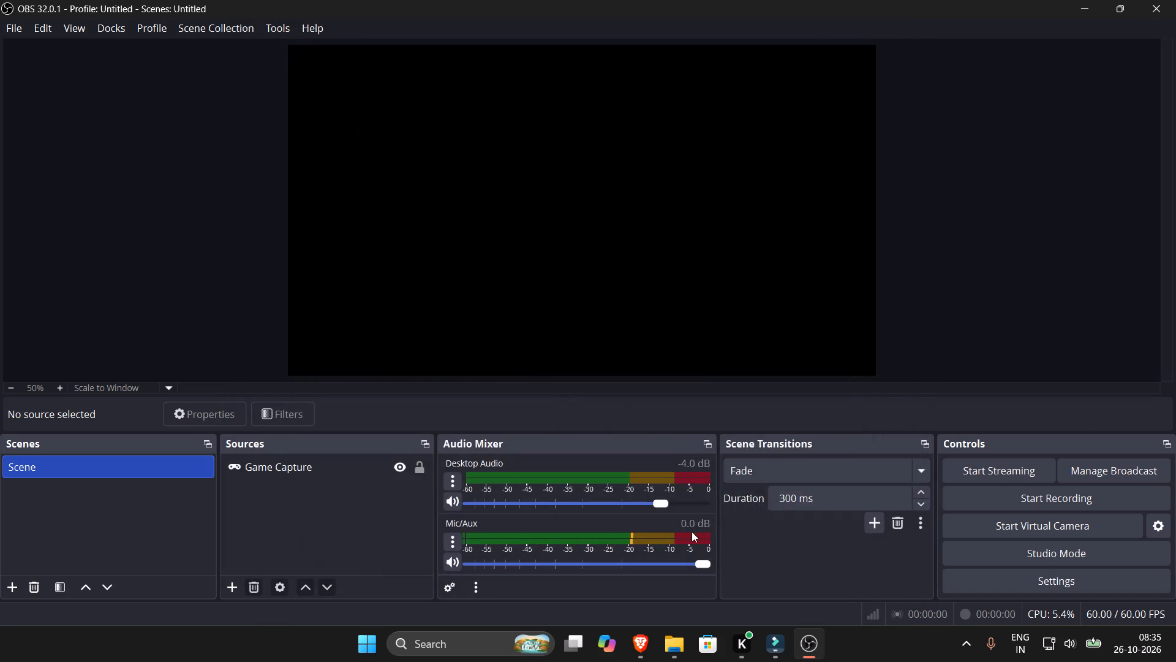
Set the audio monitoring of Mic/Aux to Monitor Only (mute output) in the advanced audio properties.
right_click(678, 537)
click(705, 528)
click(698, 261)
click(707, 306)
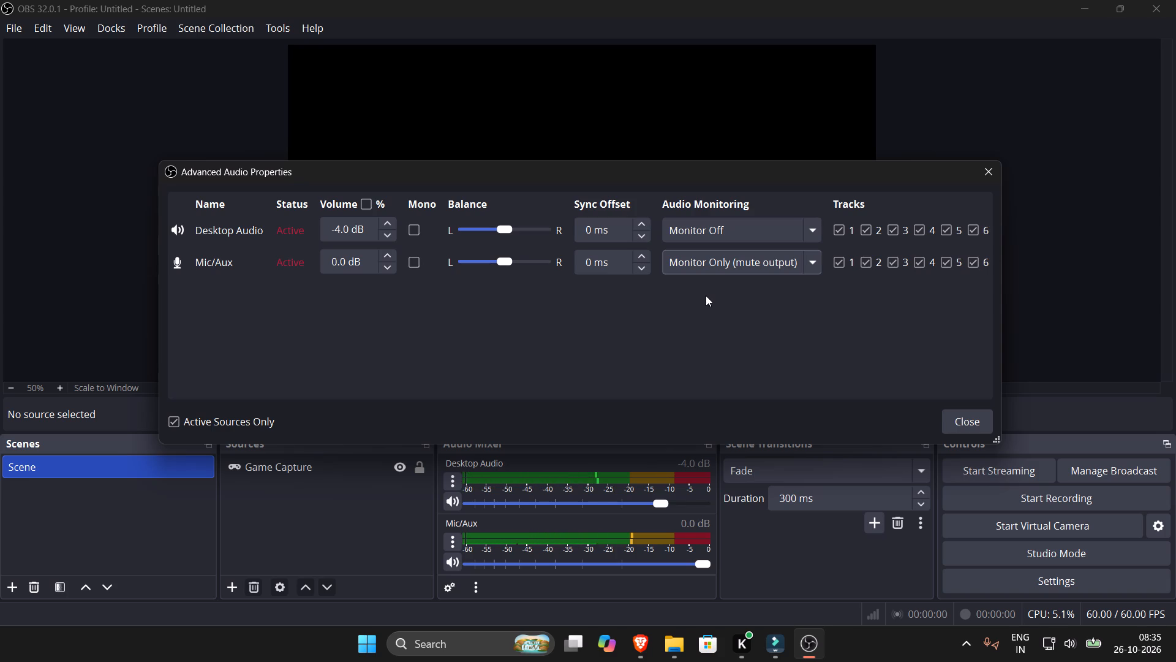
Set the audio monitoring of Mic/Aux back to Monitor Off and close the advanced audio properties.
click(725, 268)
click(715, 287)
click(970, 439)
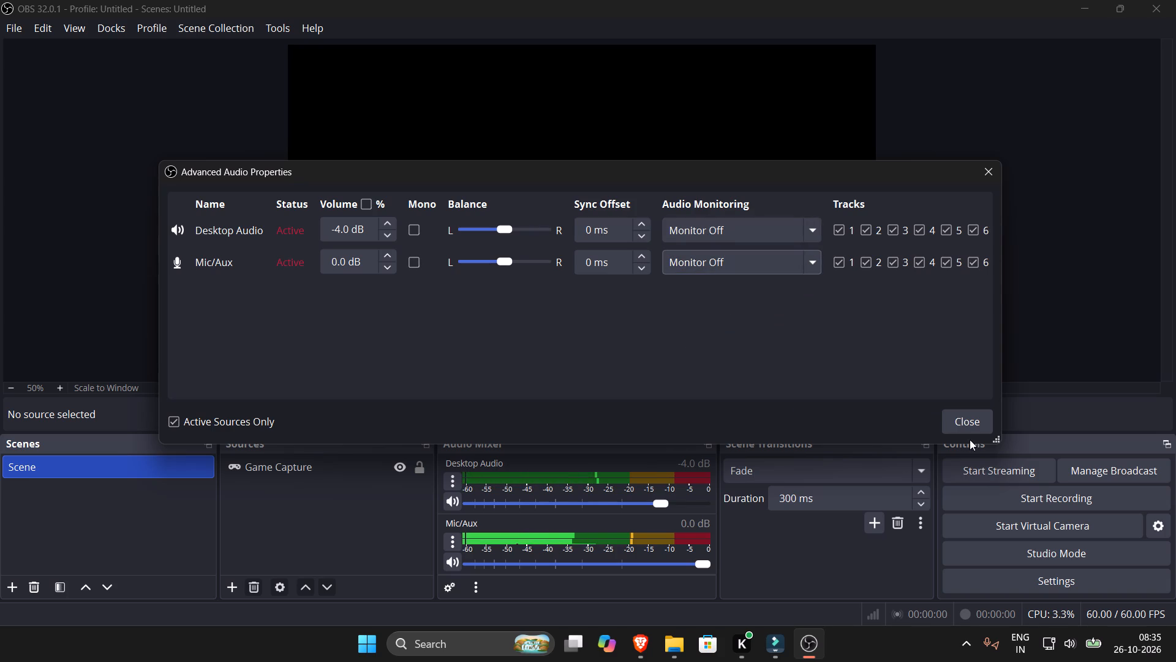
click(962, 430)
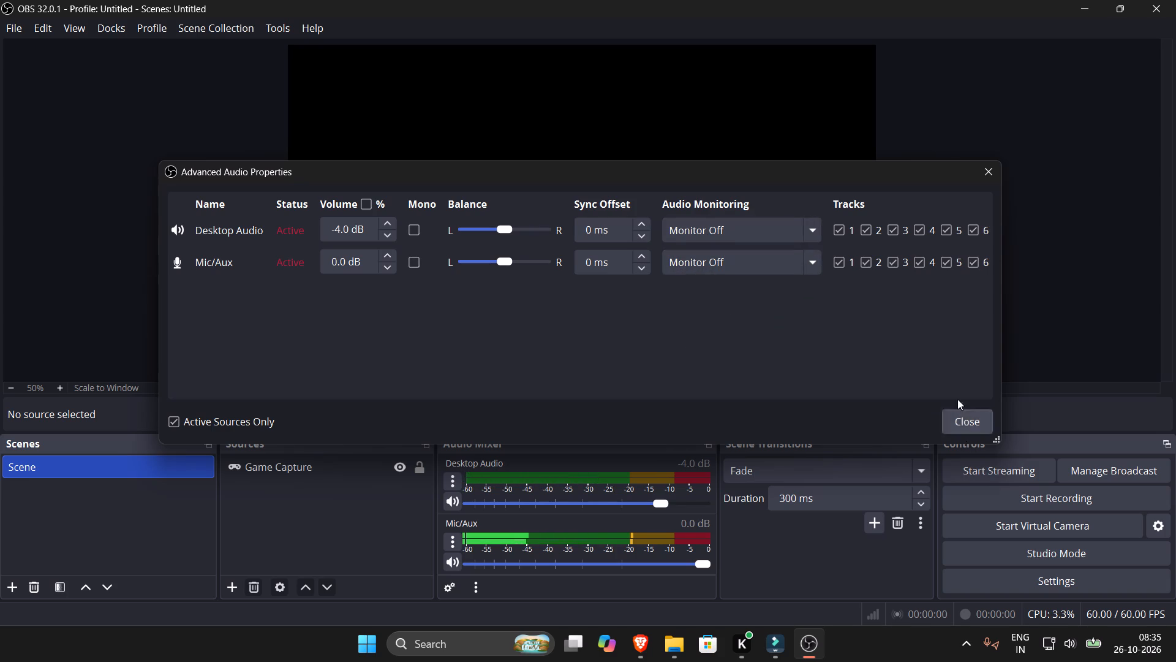
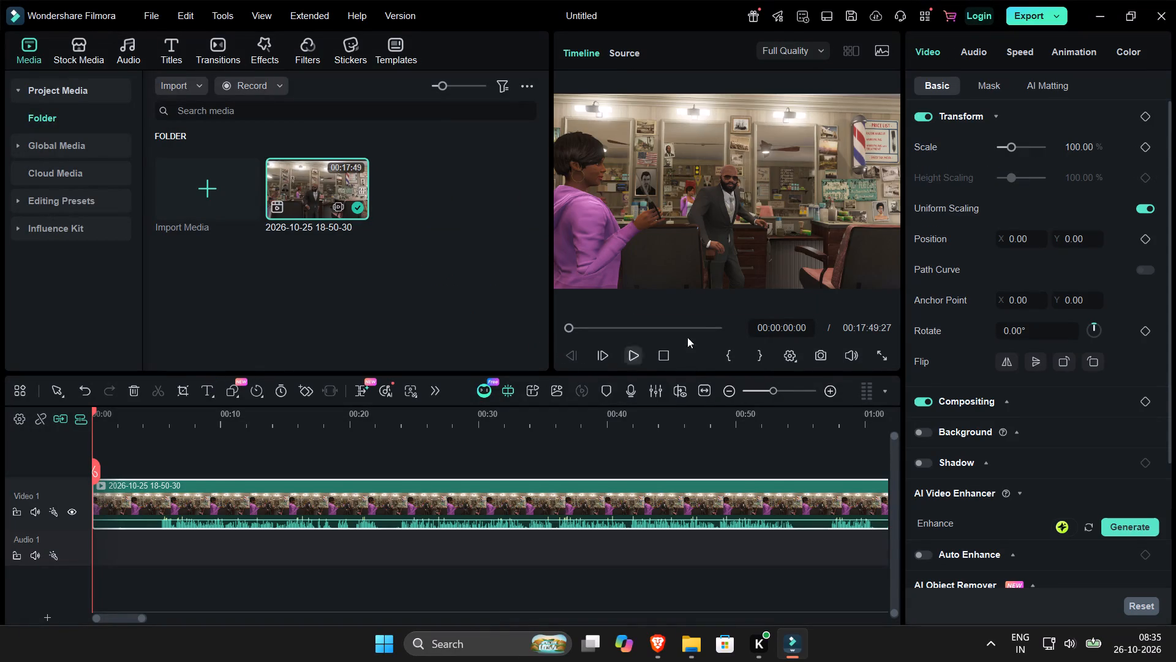
Open a new browser tab in Brave and return to Filmora.
click(657, 644)
click(184, 4)
click(203, 0)
key(alt+Tab)
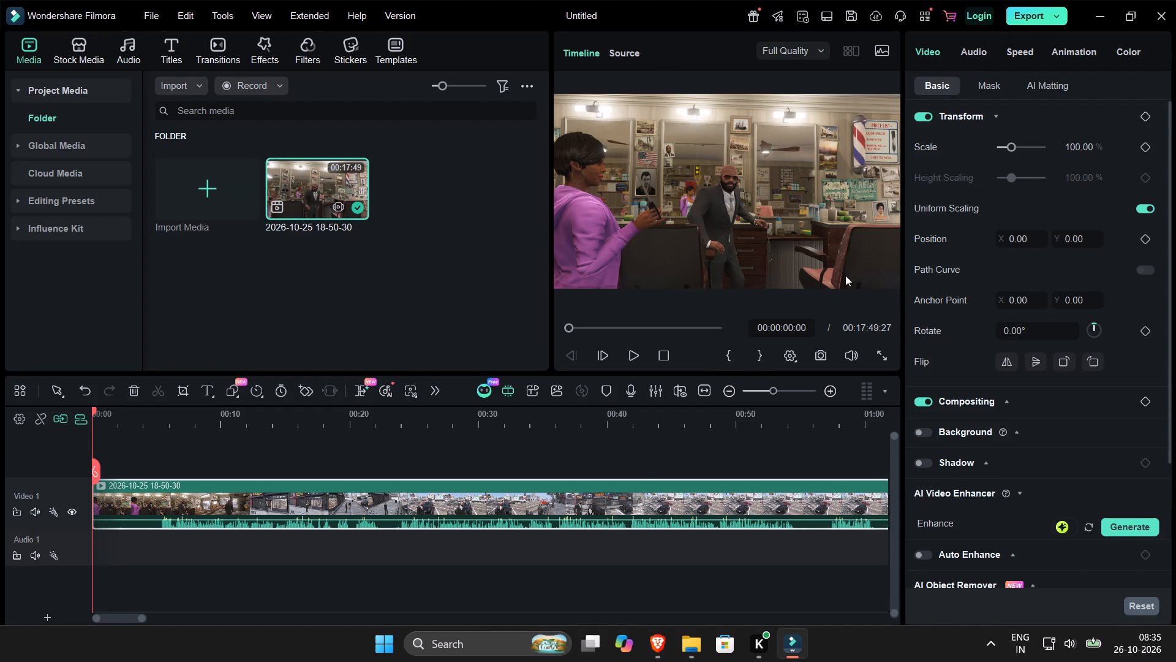
right_click(625, 508)
click(690, 562)
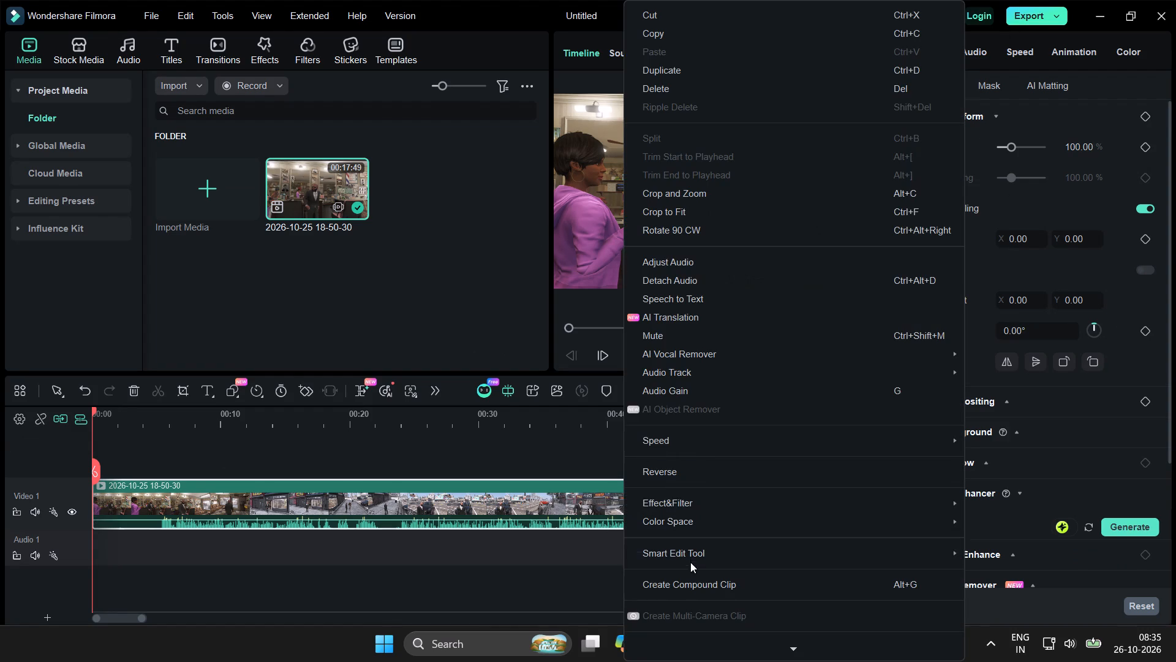
click(700, 543)
click(701, 547)
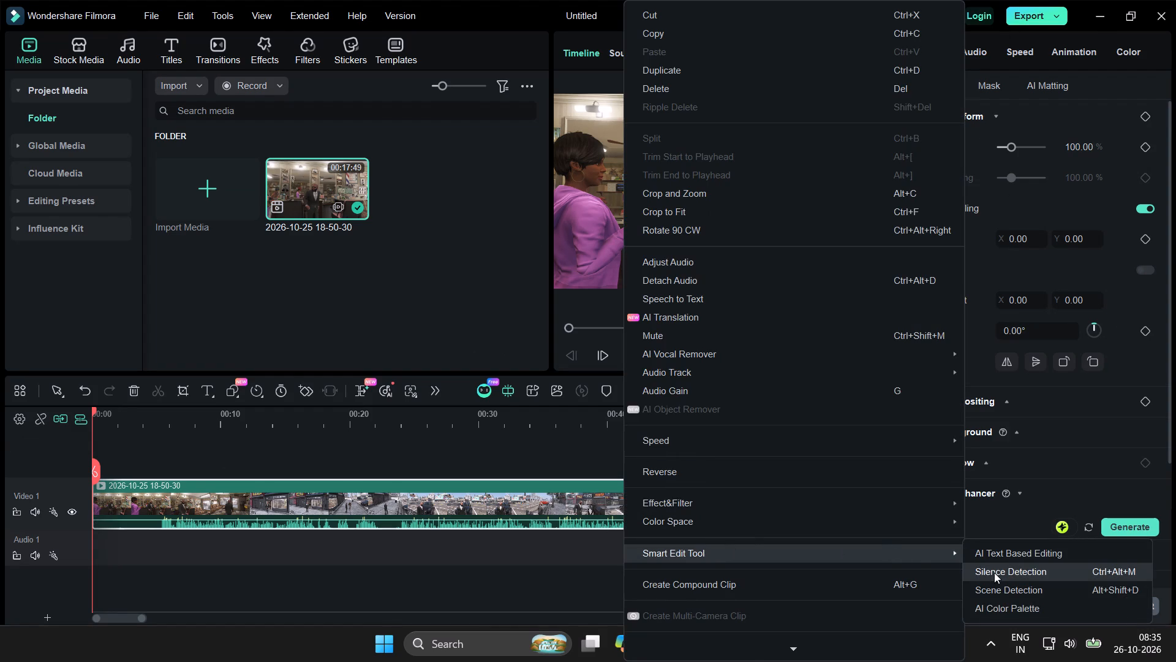
click(994, 573)
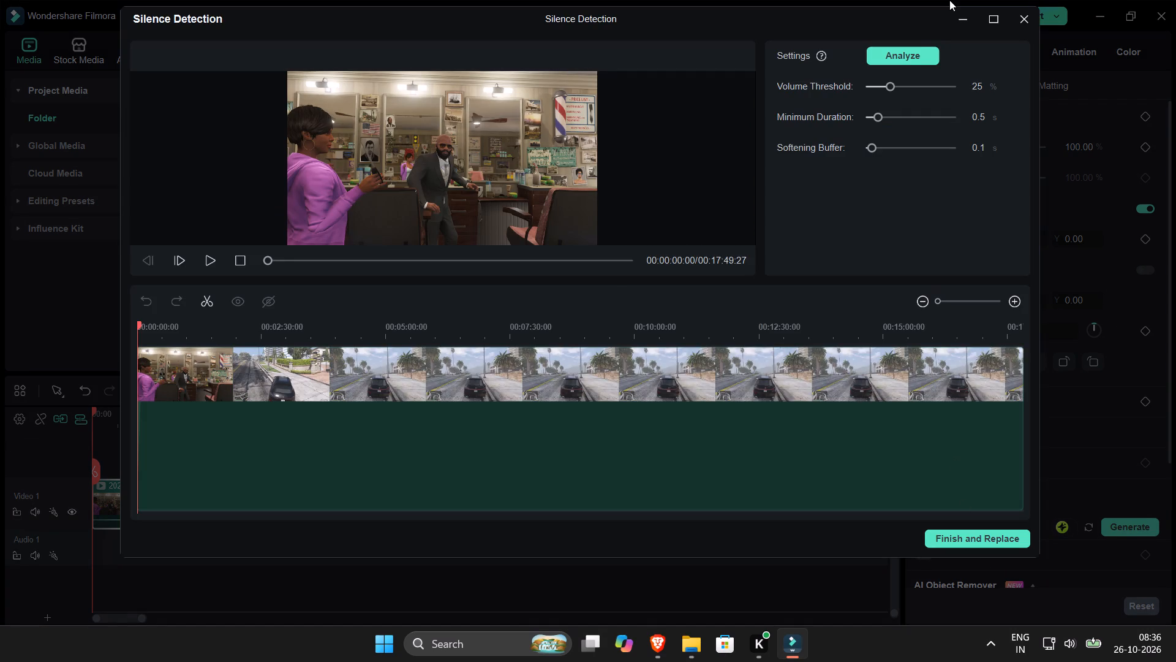
click(905, 51)
Switch to Brave and search the web for "how to open iphone in windows".
key(alt+Tab)
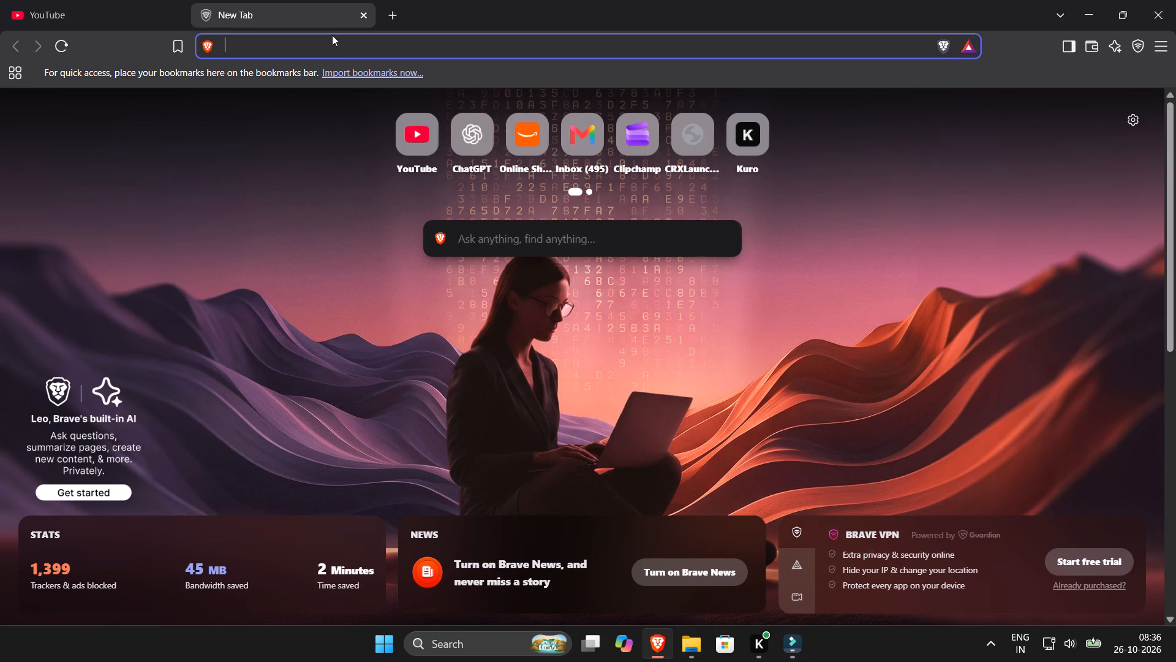
text(ho)
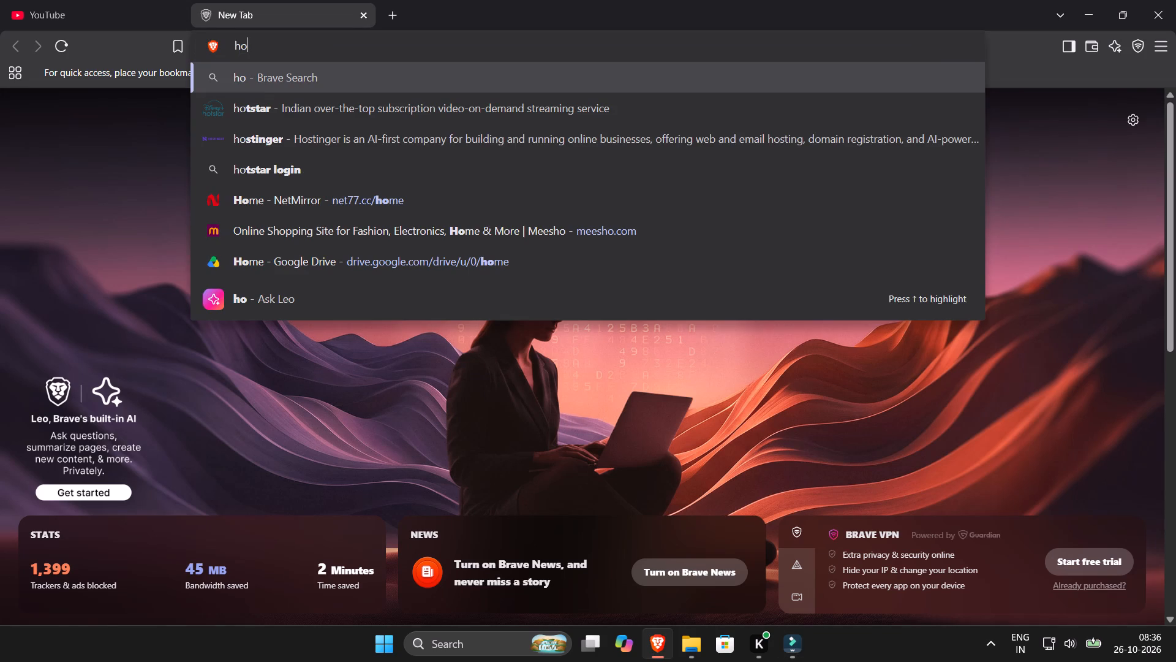
text(ow)
key(BackSpace)
key(BackSpace)
text(w to open iphone in wirn)
key(BackSpace)
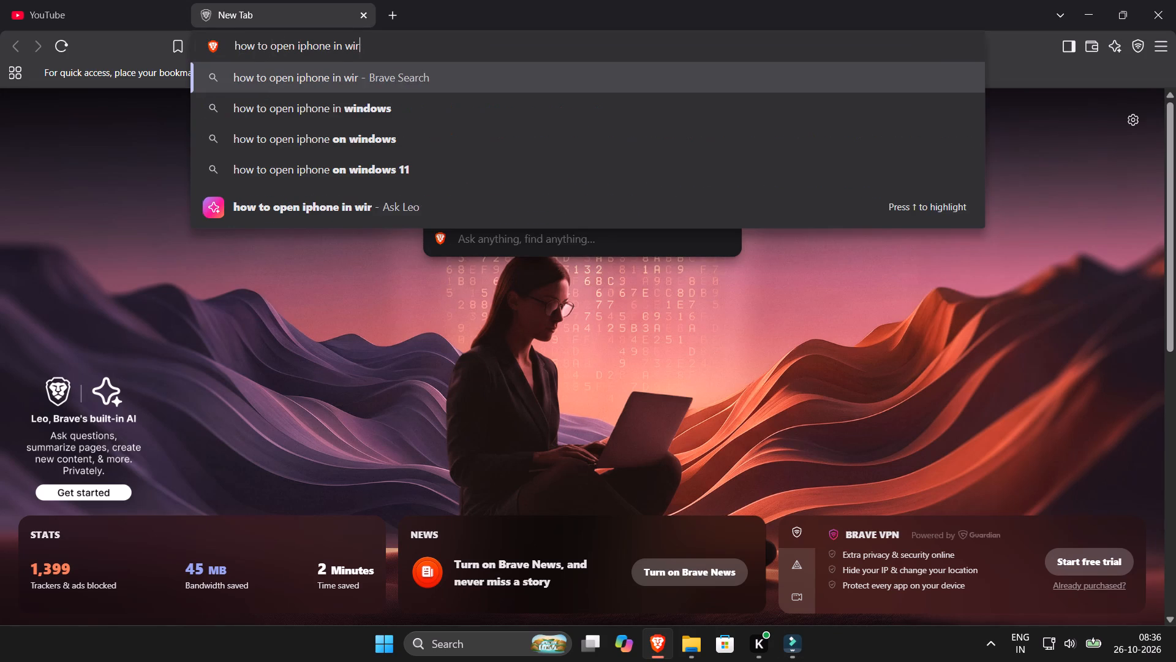
key(BackSpace)
text(ndows)
key(Return)
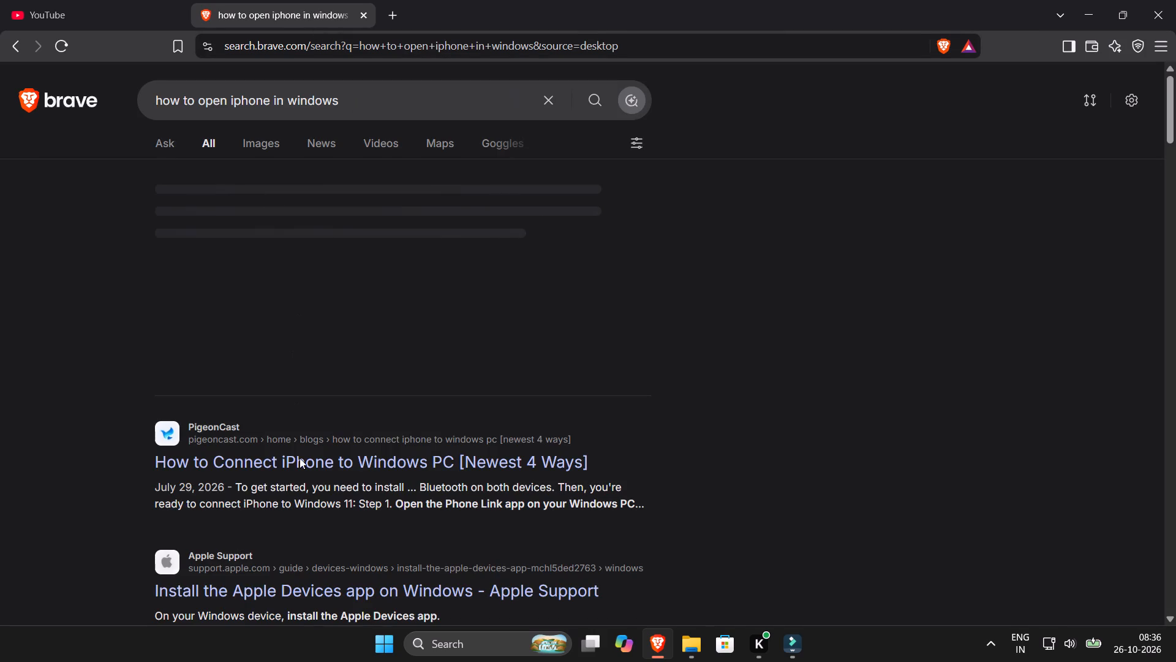
Open the PigeonCast article "How to Connect iPhone to Windows PC" in its own tab and accept all cookies.
middle_click(373, 464)
scroll(373, 464, down, 3)
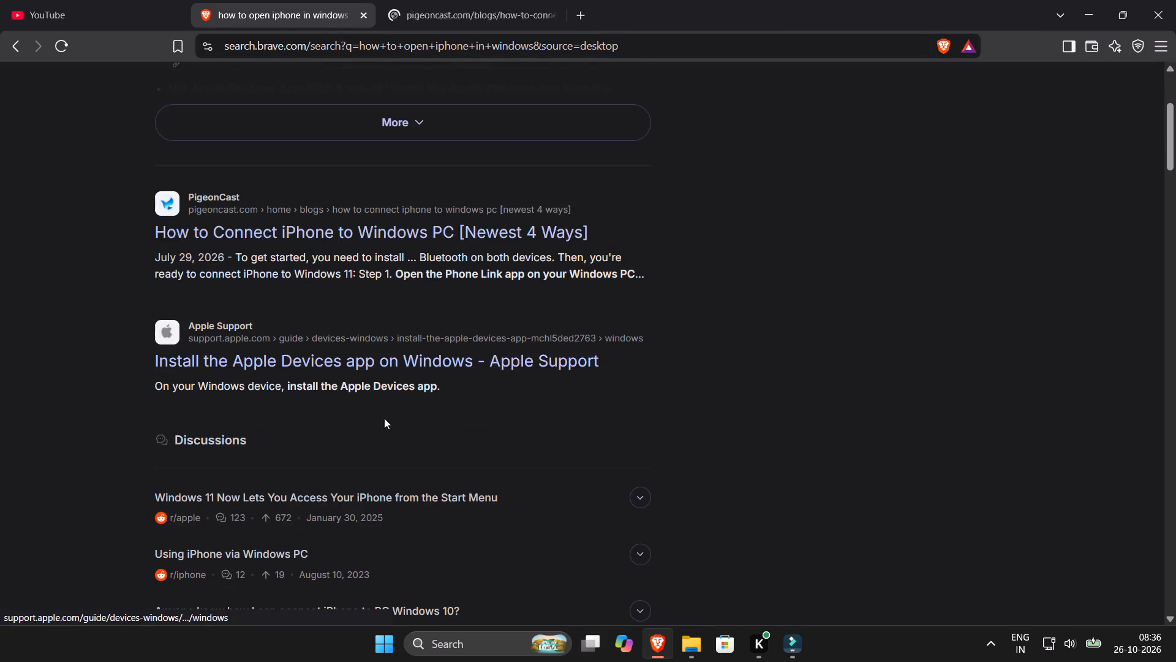
scroll(417, 361, up, 3)
click(531, 0)
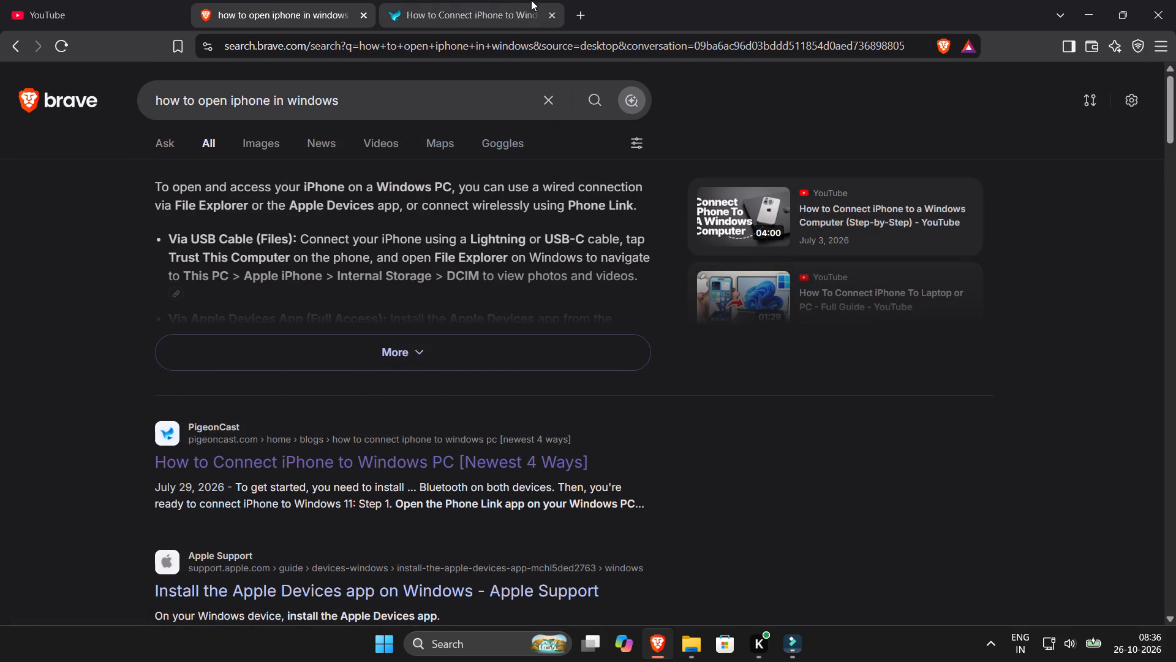
scroll(439, 61, down, 5)
scroll(392, 261, down, 4)
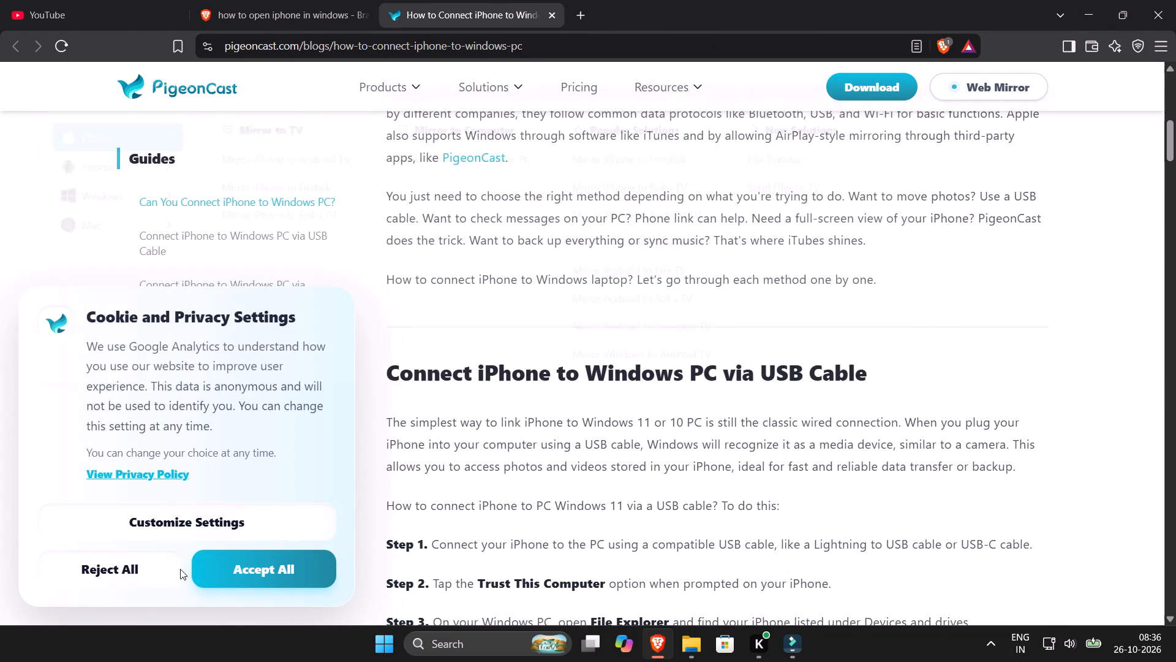
click(292, 577)
Read through the article's connection methods, covering PigeonCast, Phone Link and iTunes, down to the FAQ.
scroll(537, 262, down, 18)
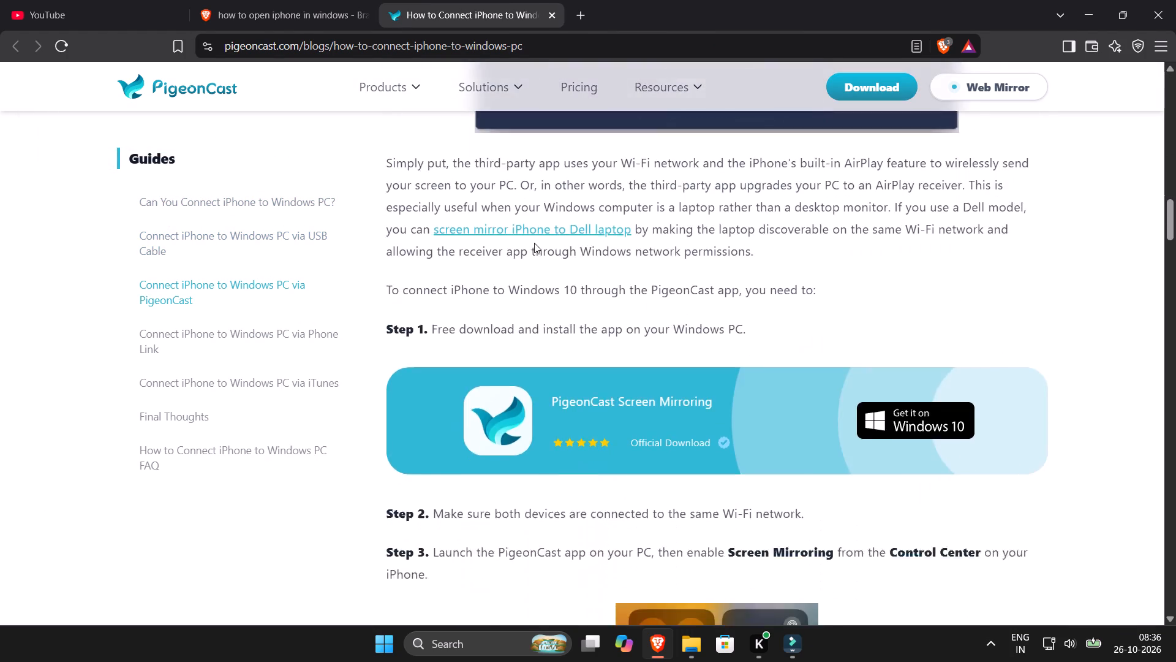
scroll(534, 243, down, 5)
scroll(534, 243, up, 5)
scroll(534, 243, down, 5)
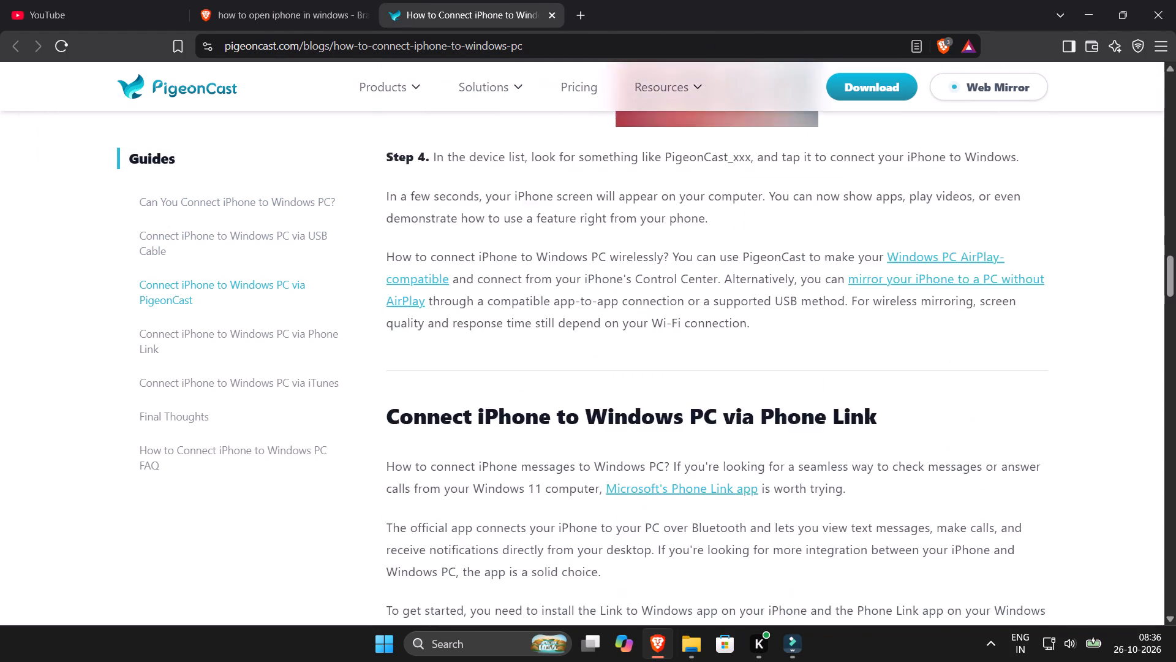
scroll(534, 243, down, 11)
scroll(534, 243, up, 2)
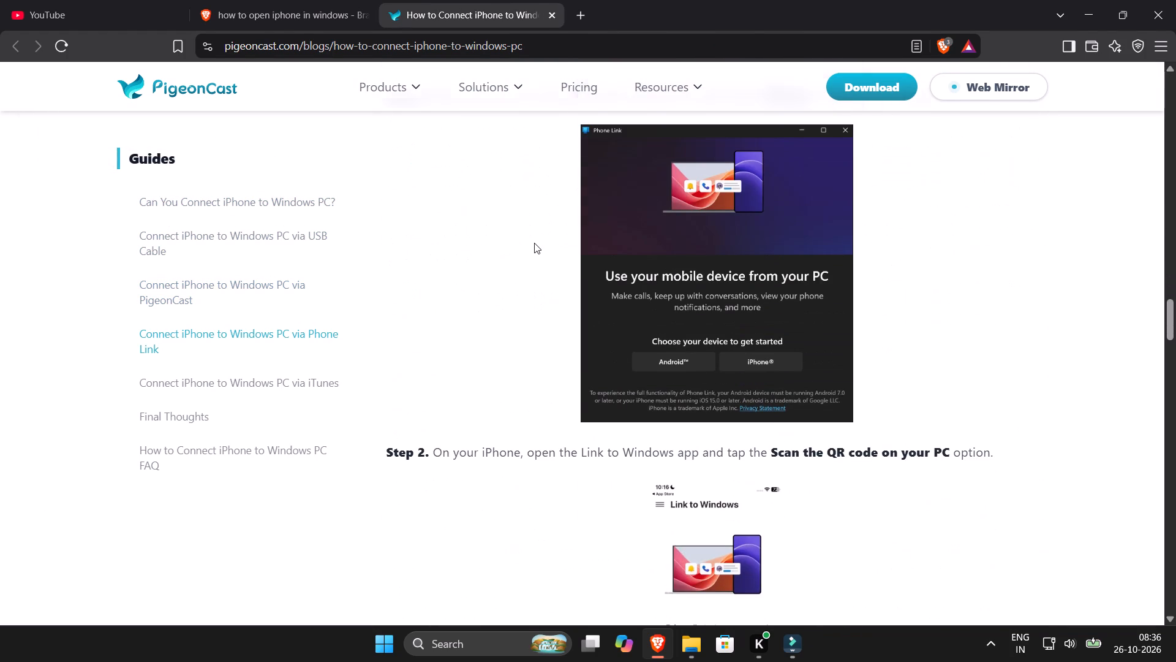
scroll(534, 243, down, 11)
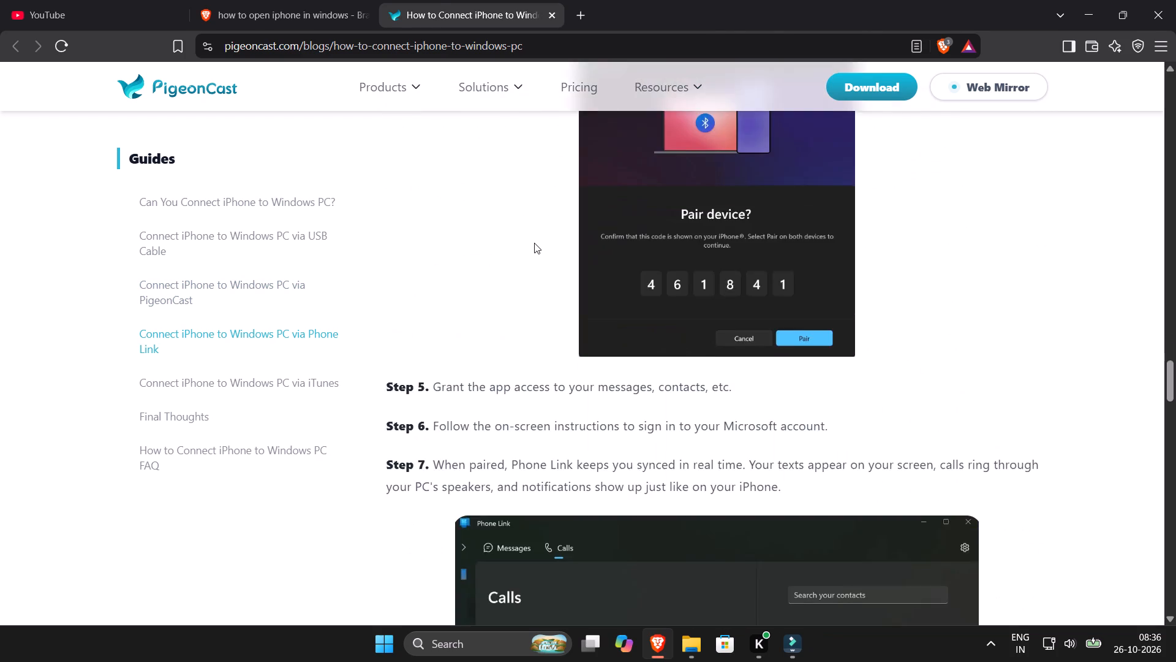
scroll(534, 243, down, 16)
scroll(534, 243, down, 8)
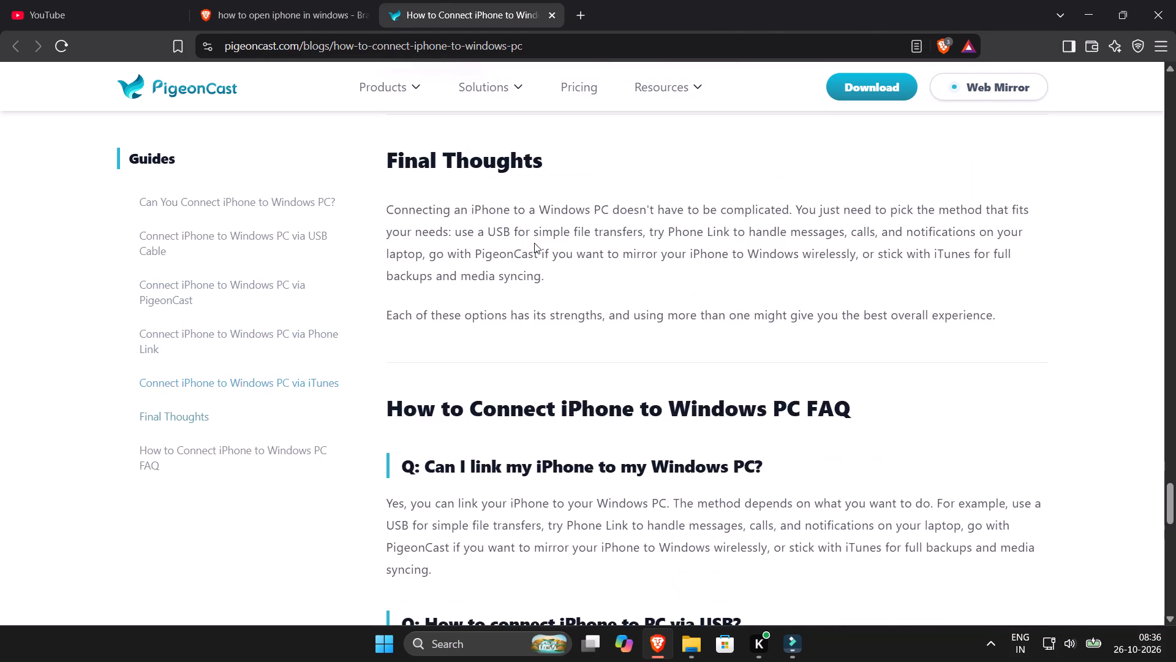
scroll(534, 243, down, 9)
scroll(534, 243, up, 19)
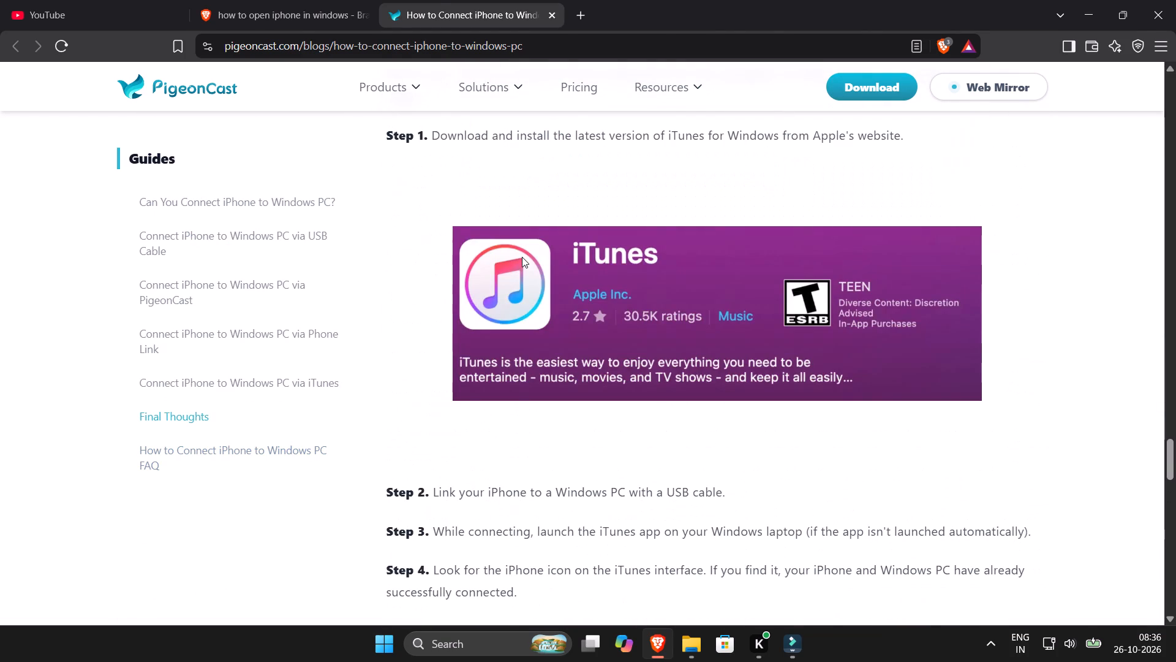
Change the web search to "how to use iphone in windows" and look through the discussions, videos and articles found.
click(300, 0)
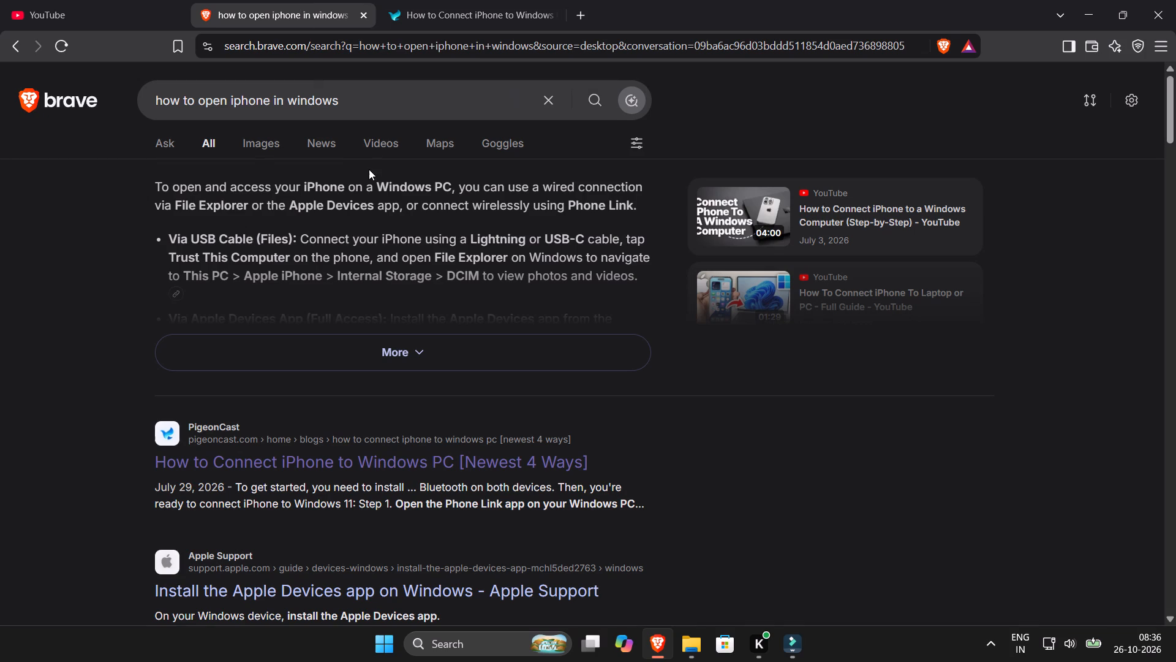
double_click(206, 97)
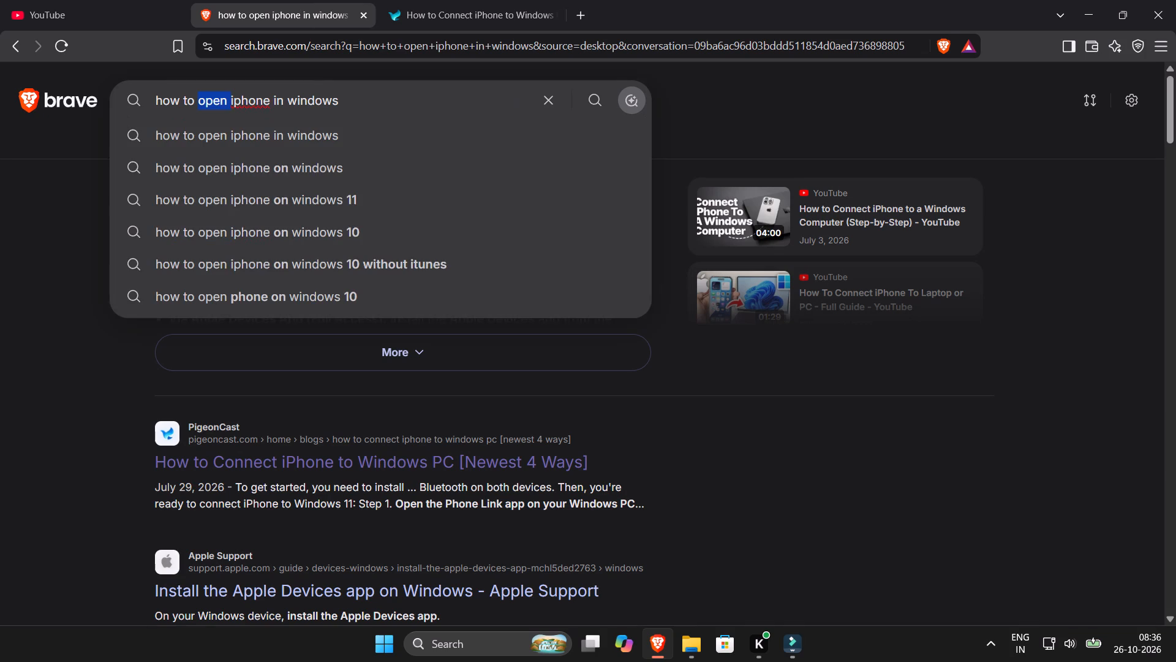
text(use)
key(space)
key(Return)
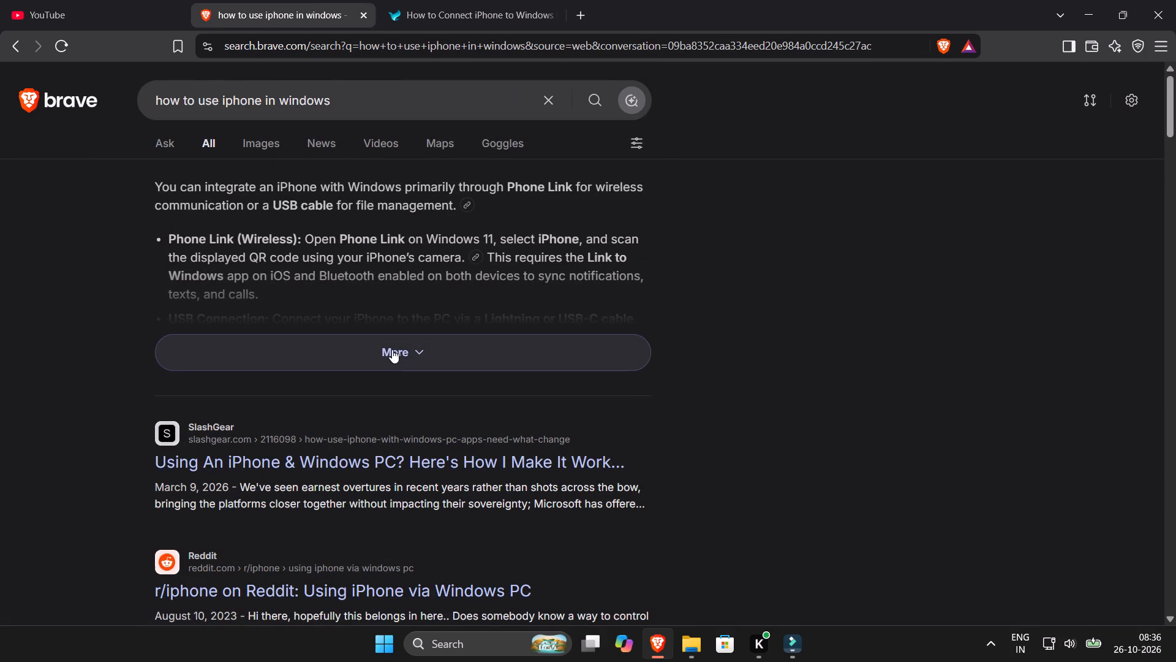
scroll(392, 349, down, 5)
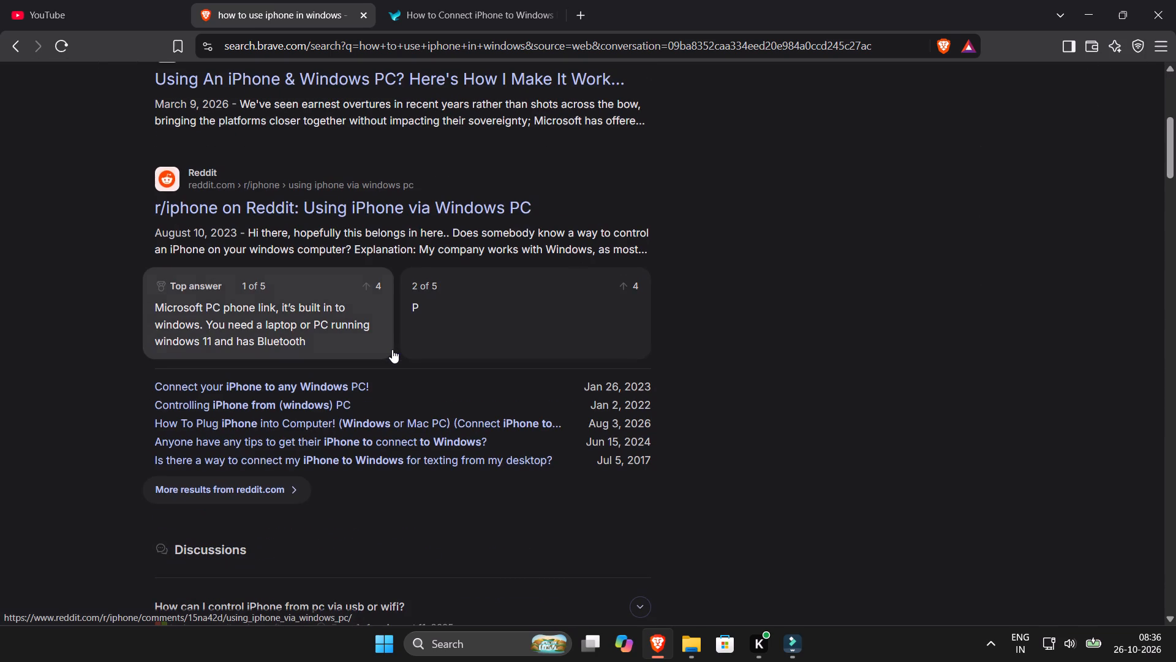
scroll(392, 349, down, 5)
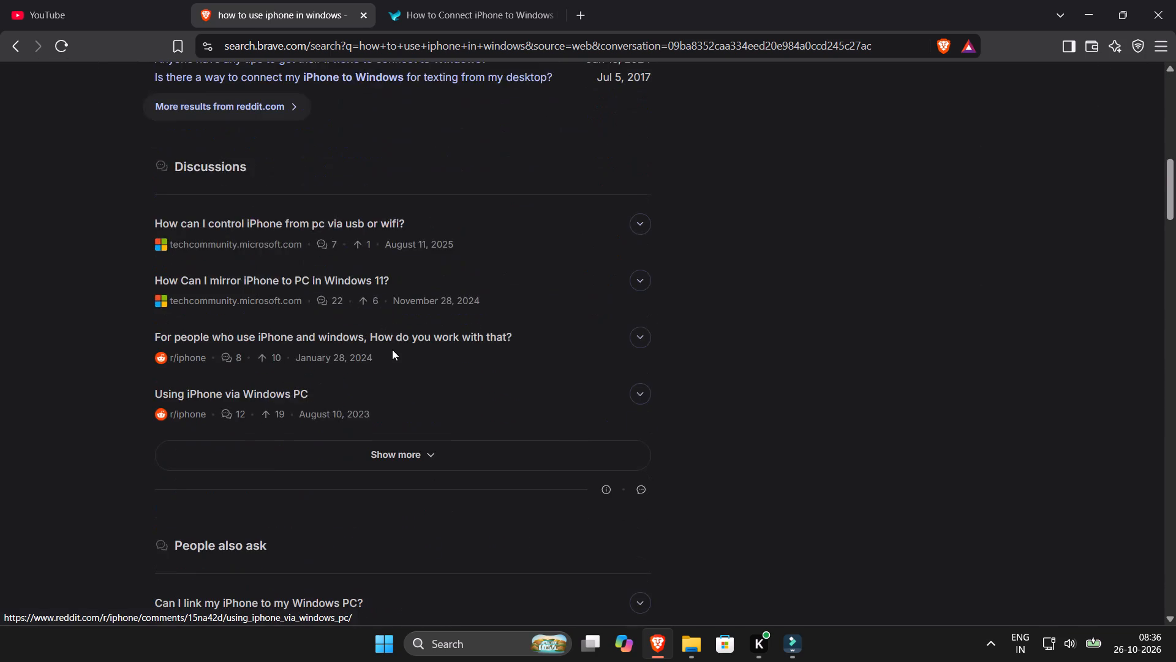
scroll(392, 349, down, 4)
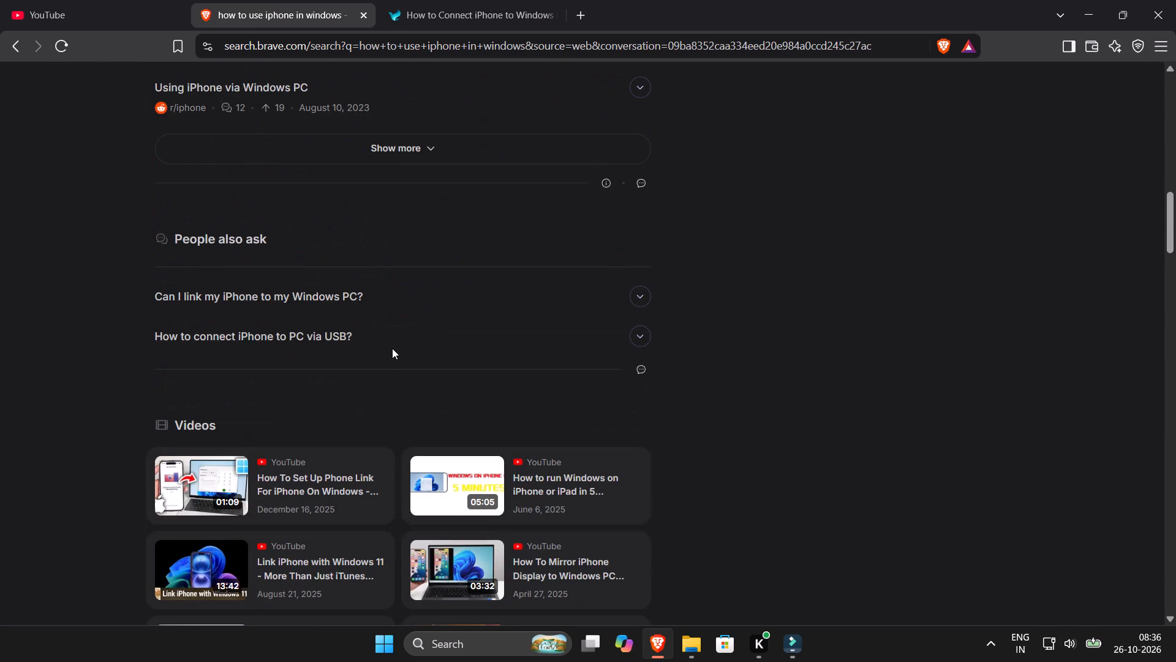
scroll(392, 348, down, 1)
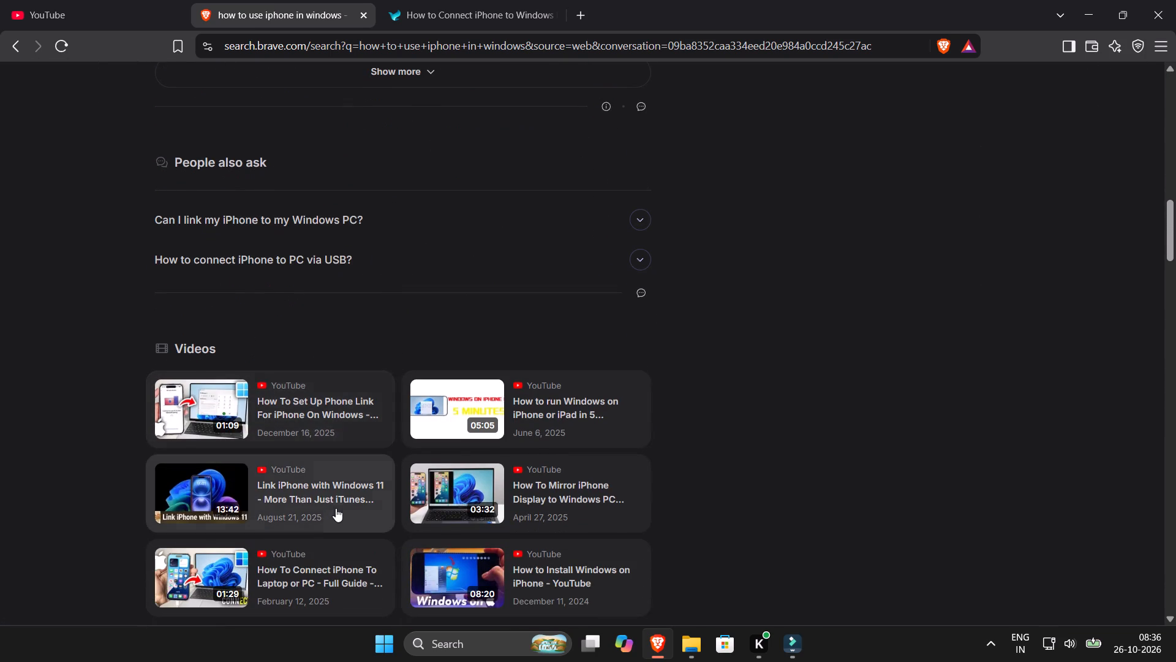
scroll(325, 505, down, 6)
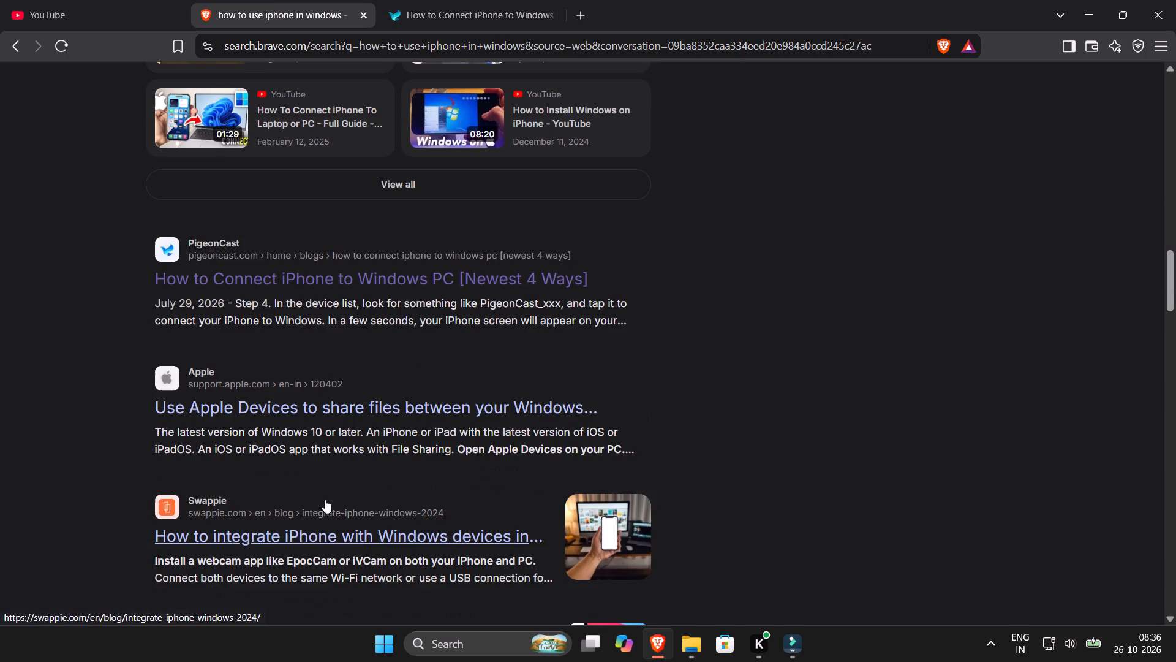
Go to the open YouTube home page and show the account options.
click(0, 0)
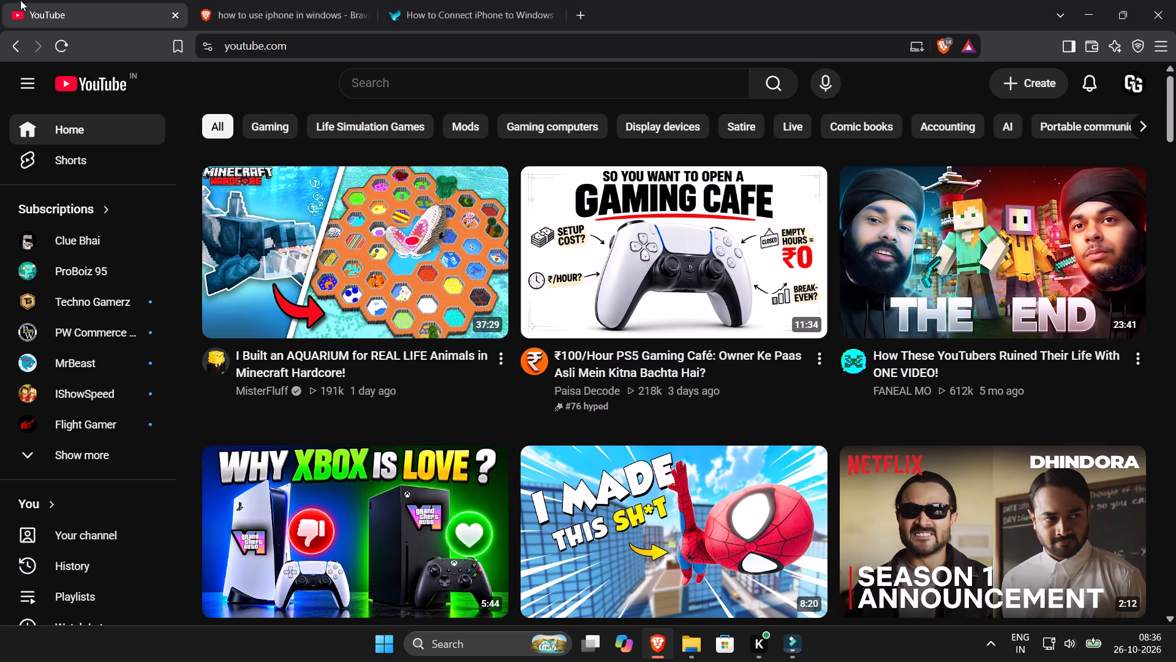
click(1123, 93)
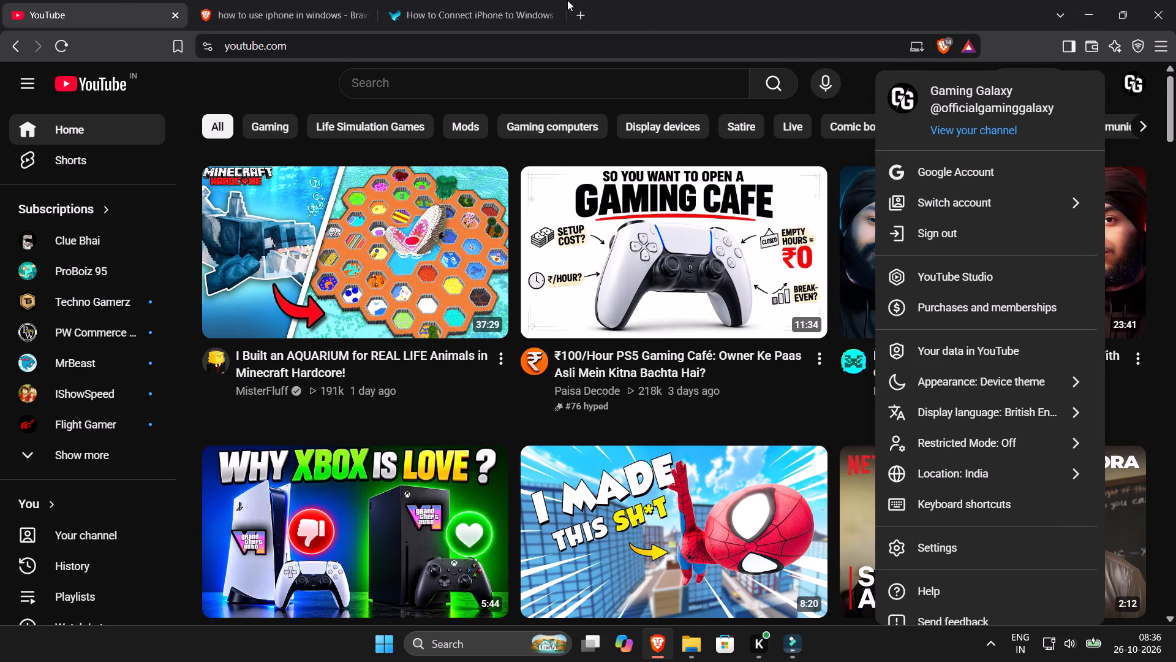
Search for "yt studio" in a new browser tab and open the YouTube Studio channel dashboard from the results.
click(573, 0)
key(shift+at)
click(50, 367)
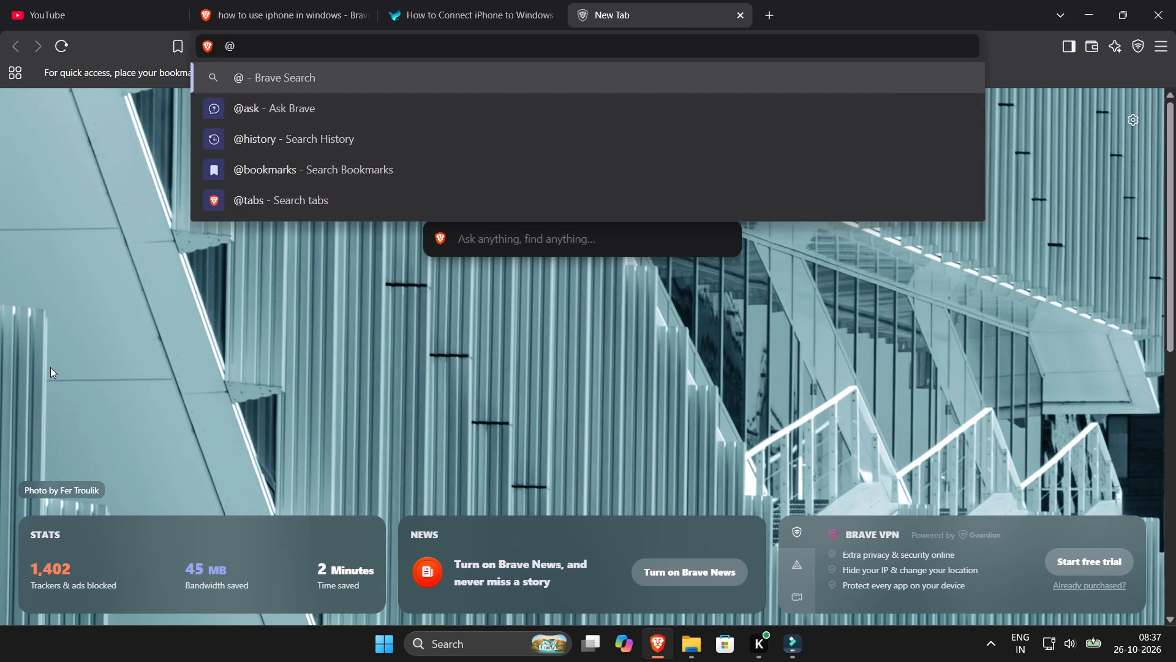
click(383, 56)
key(ctrl+a)
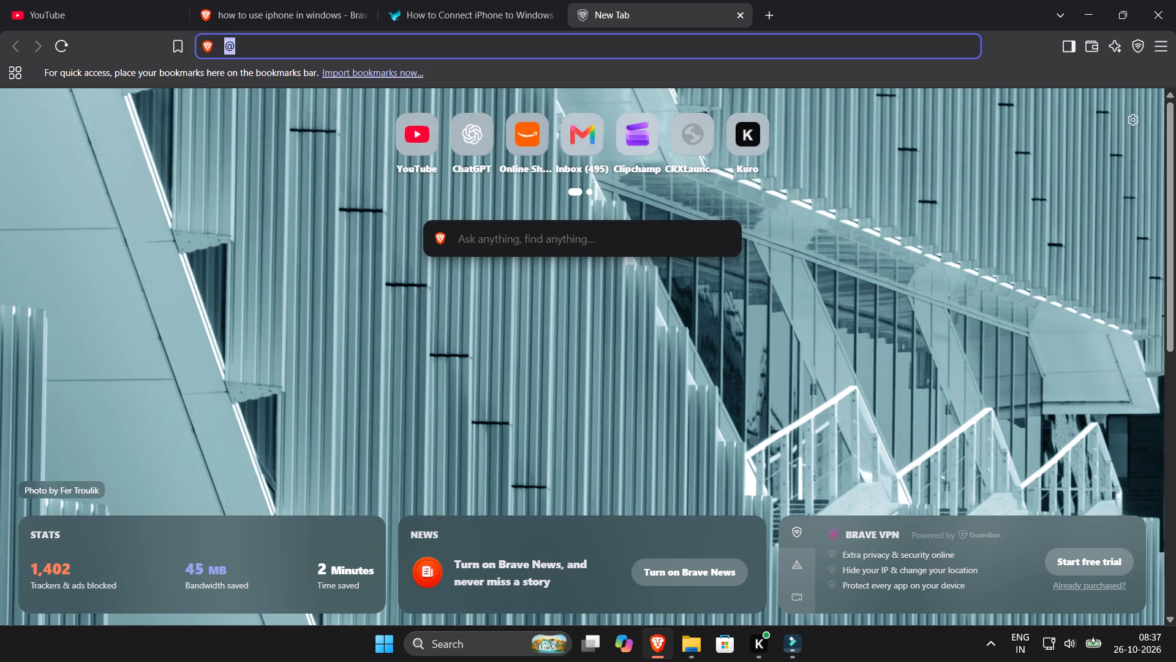
text(yt studio)
key(Return)
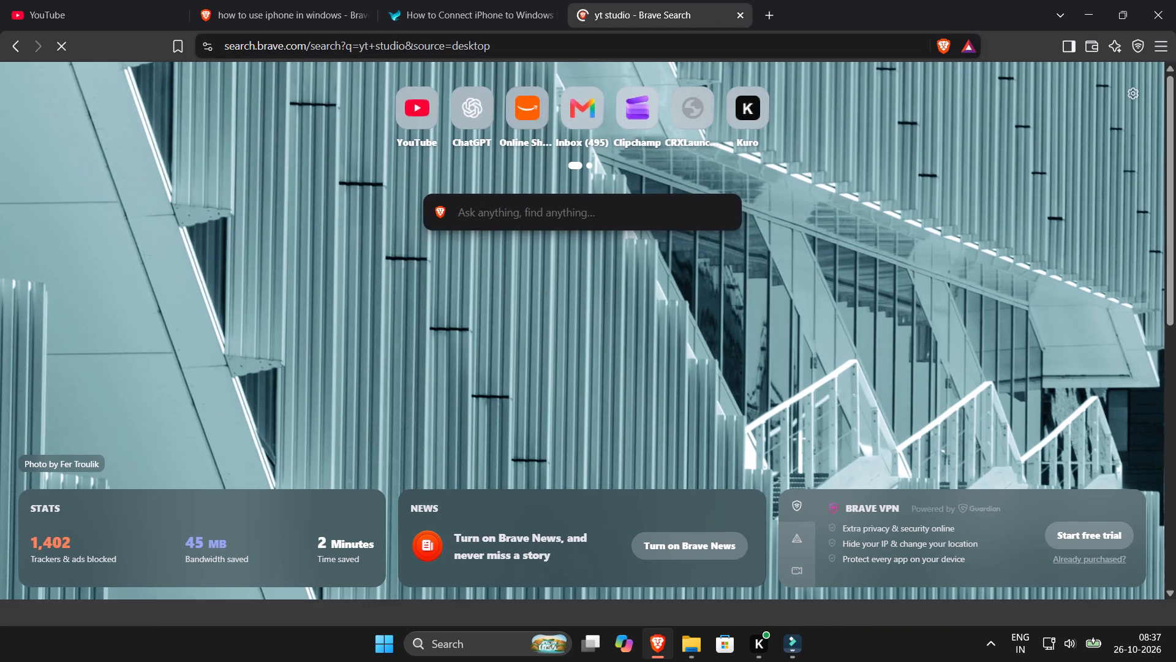
click(209, 204)
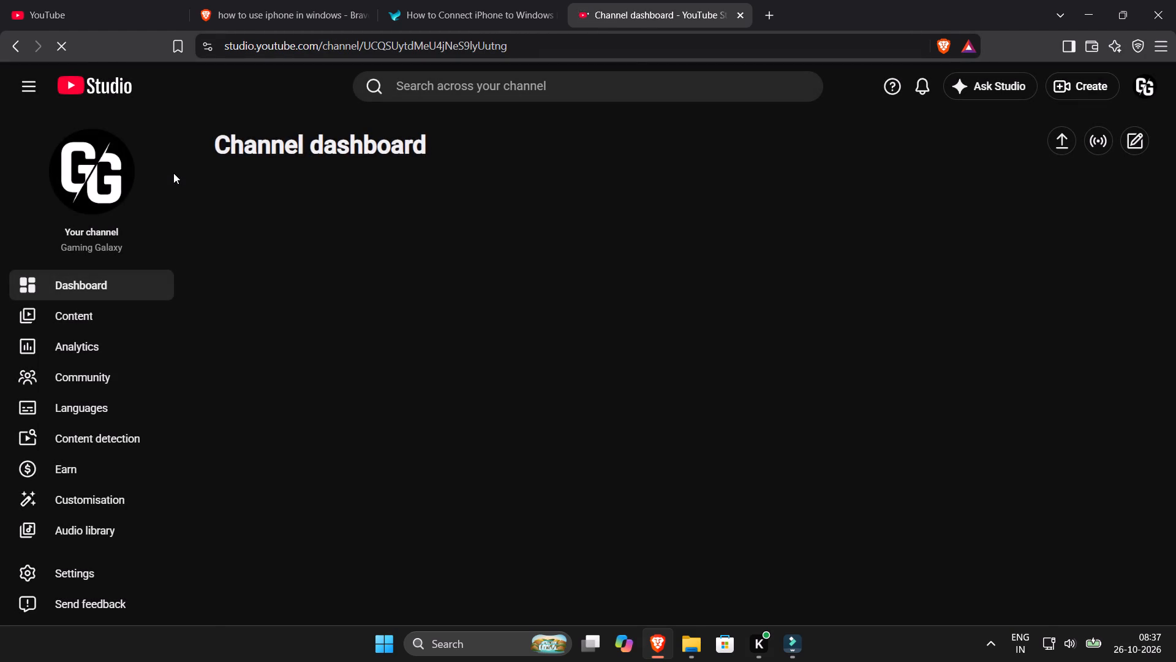
Look through the Gaming Galaxy channel dashboard, covering live stream performance, analytics, published videos, comments and the latest post.
scroll(464, 406, down, 4)
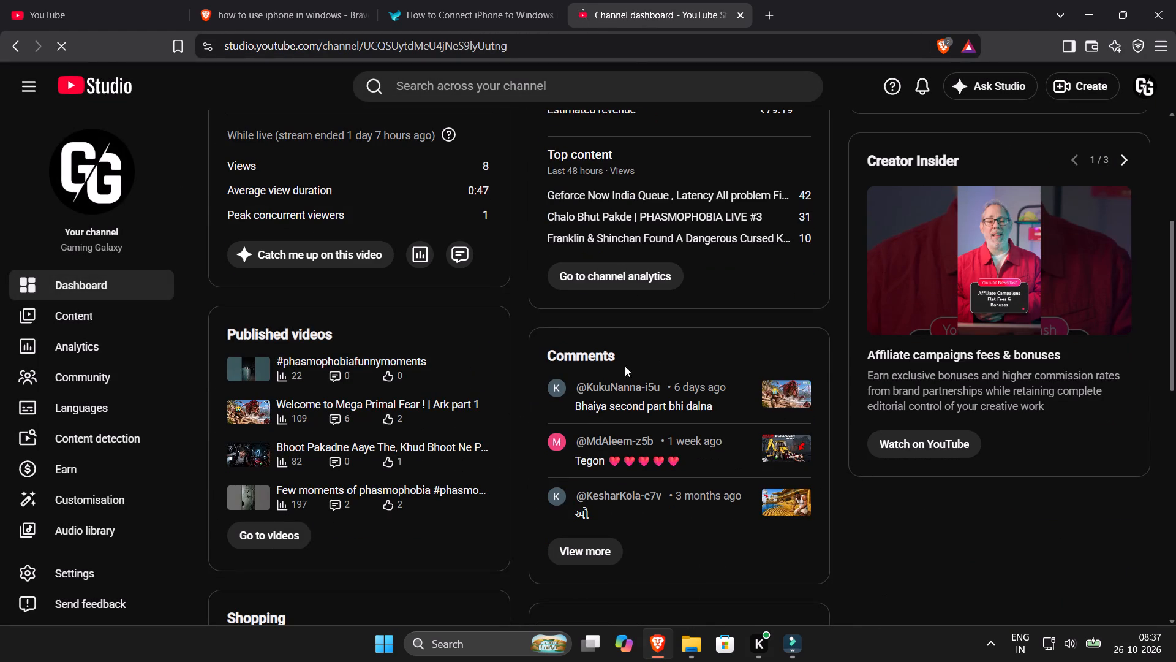
scroll(905, 337, down, 7)
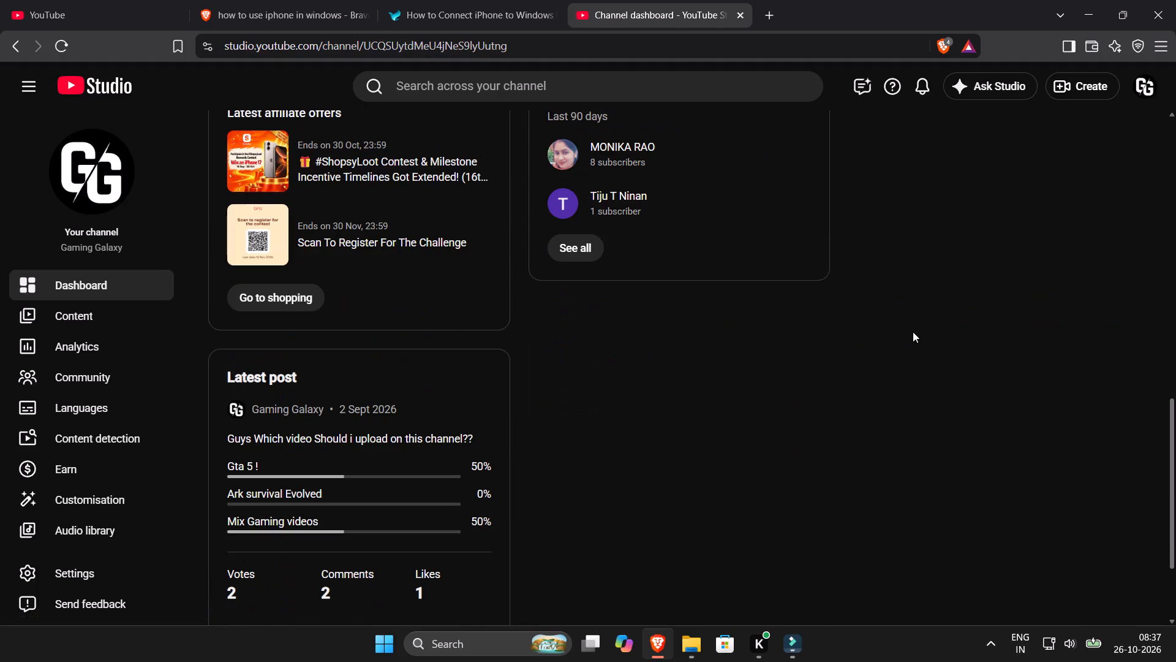
scroll(825, 340, up, 9)
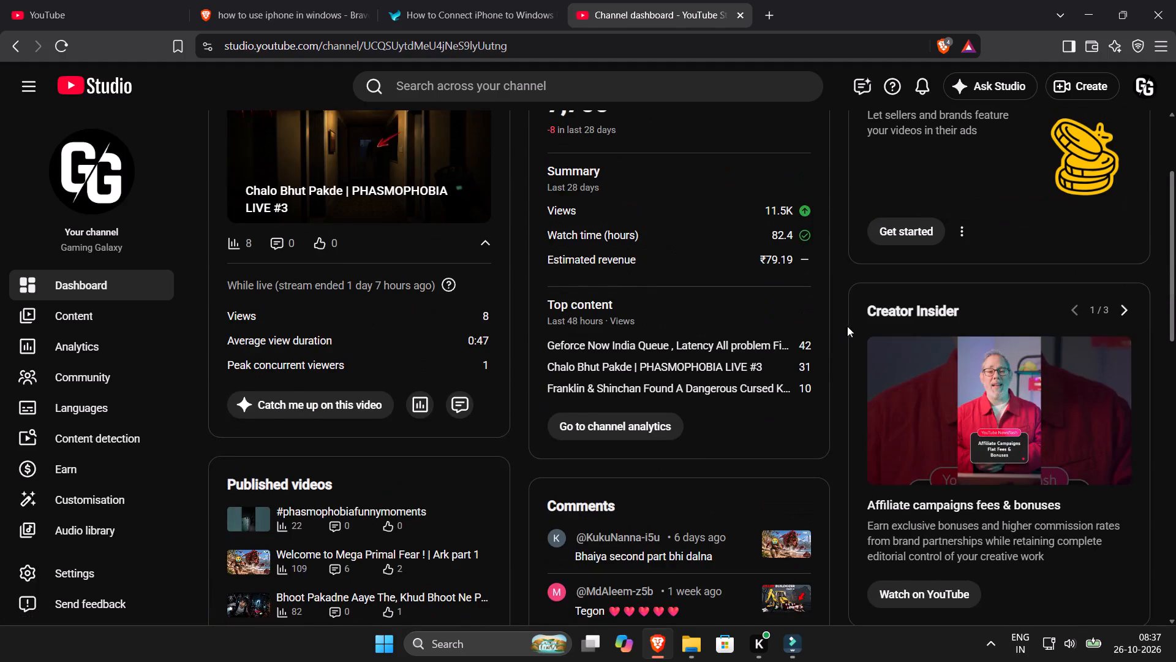
scroll(861, 320, up, 1)
Switch YouTube Studio to the Vice gamer channel and open its list of uploaded videos.
click(1149, 89)
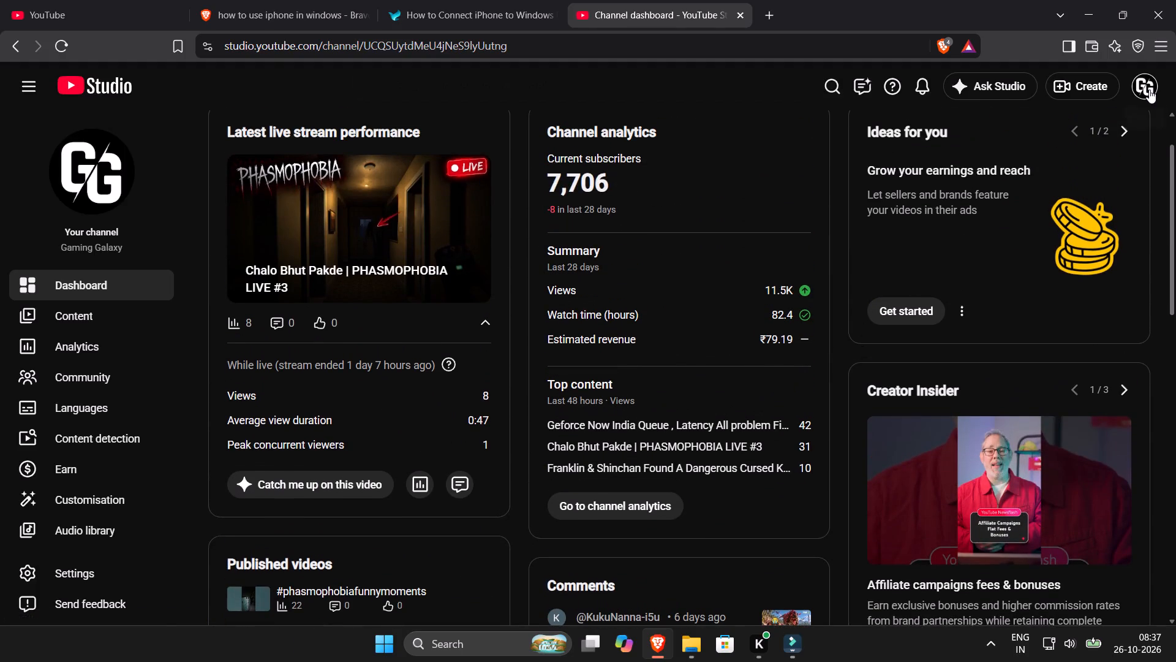
click(1027, 245)
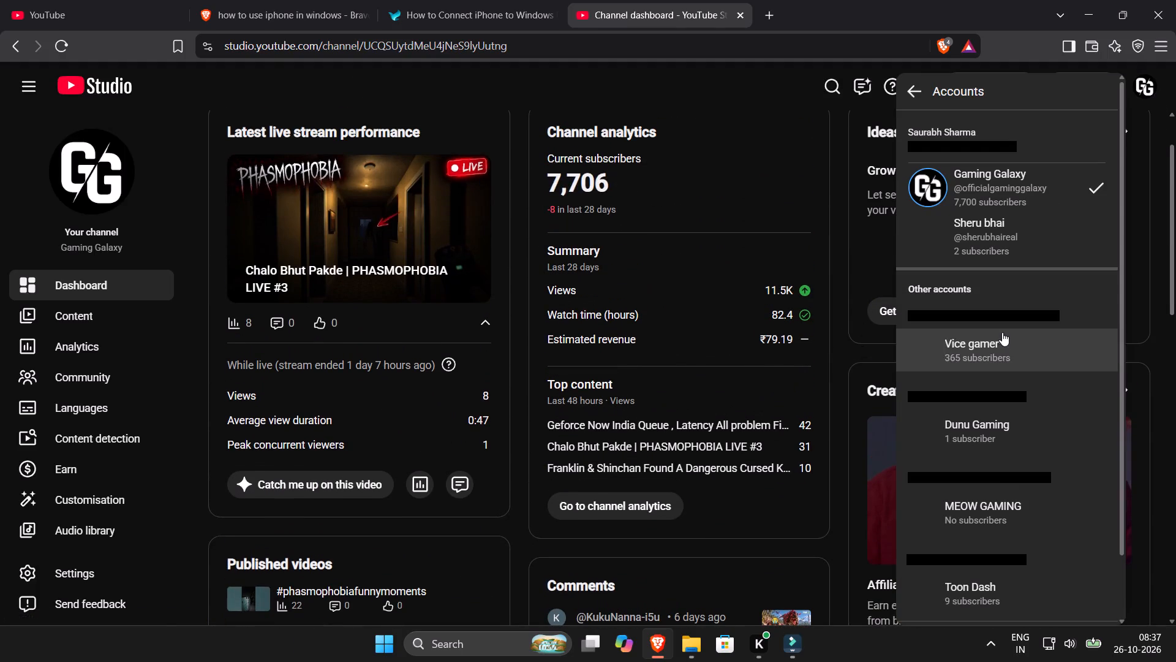
click(1000, 338)
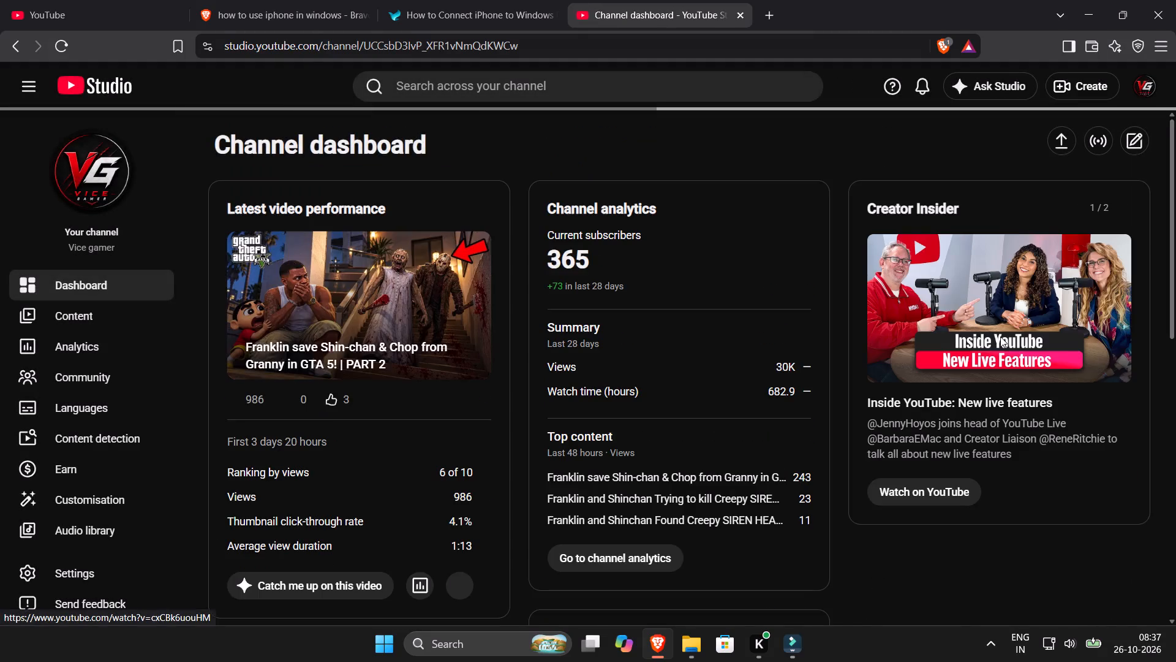
scroll(707, 382, down, 3)
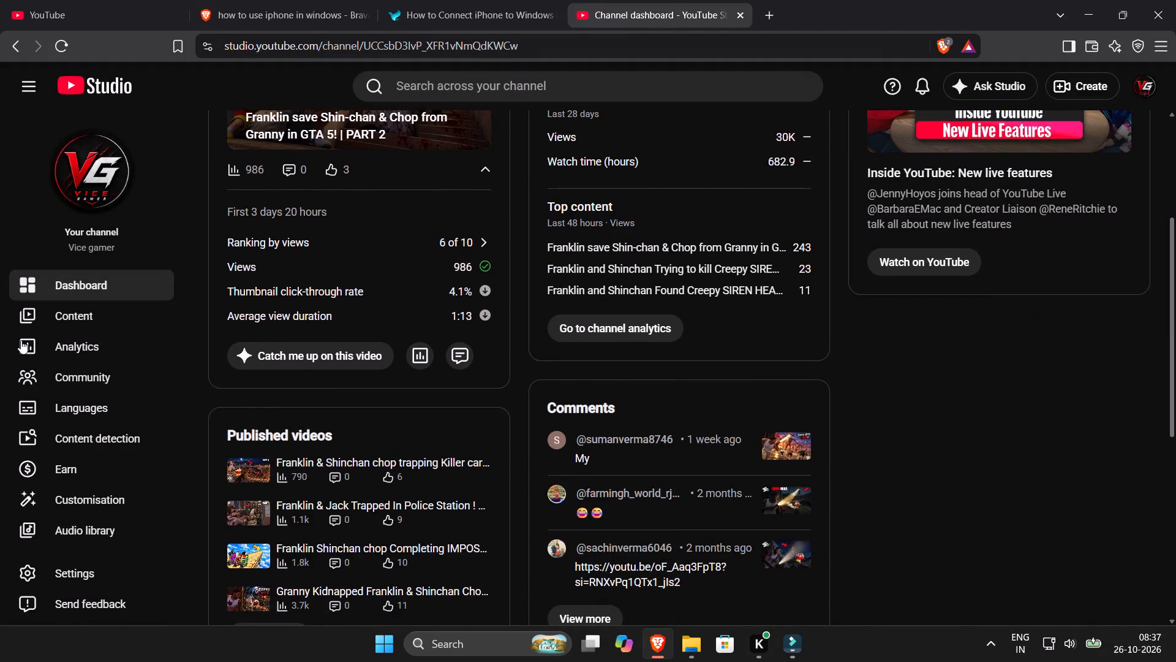
click(42, 322)
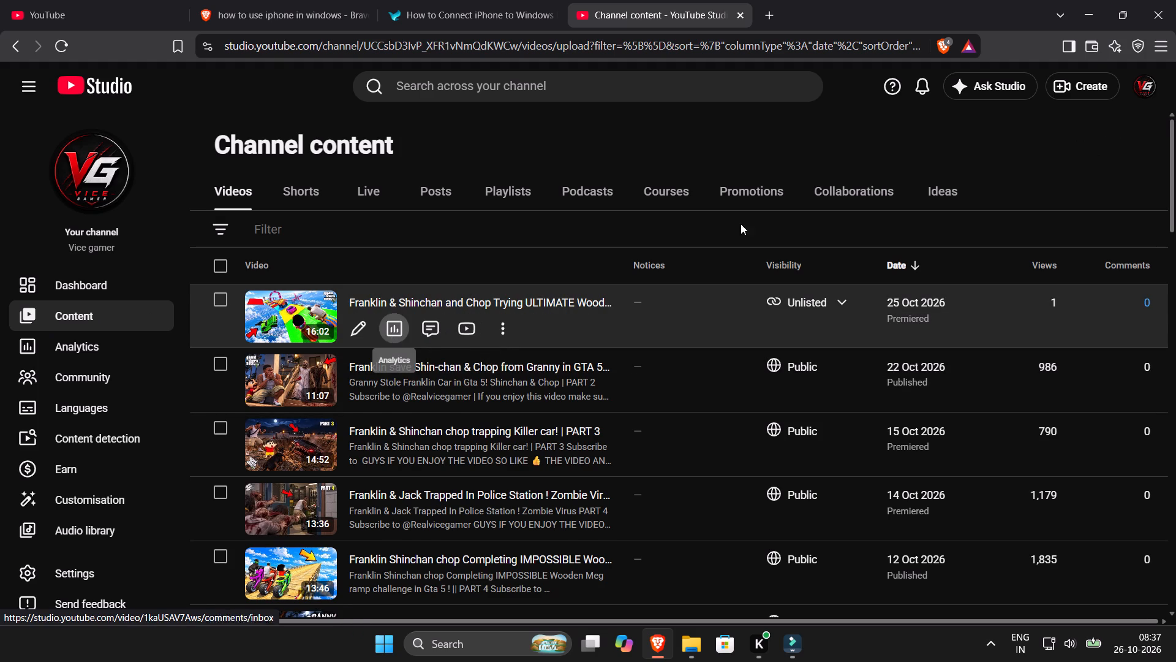
Return to Filmora and finish silence detection, replacing the timeline clip with the trimmed result.
click(1085, 0)
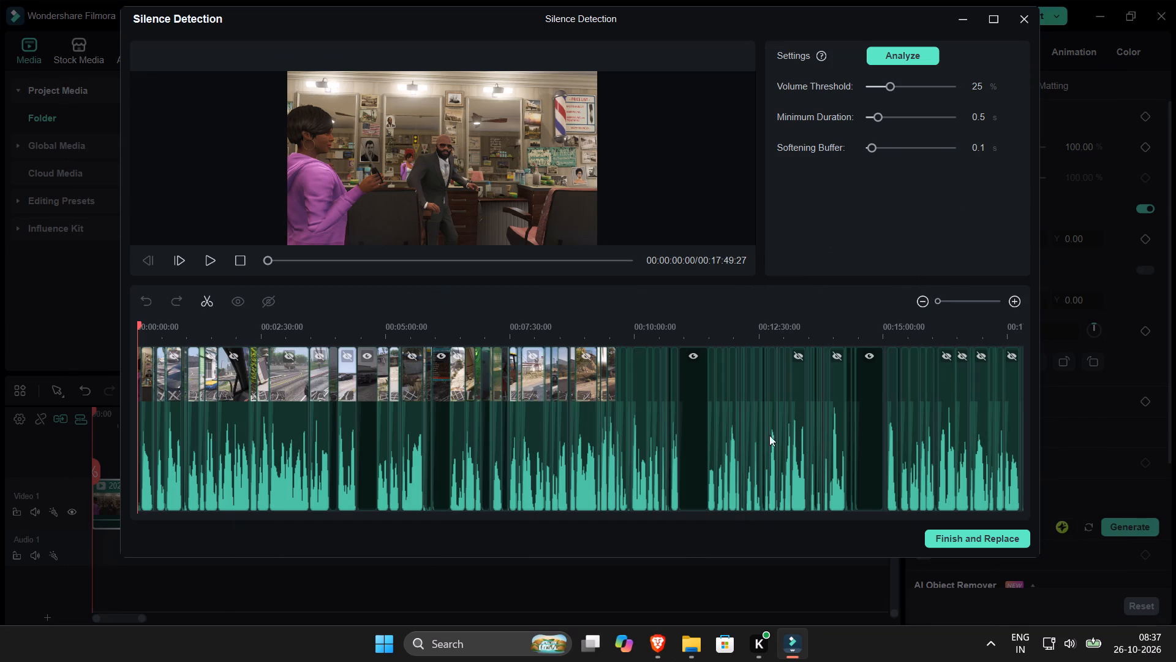
click(971, 549)
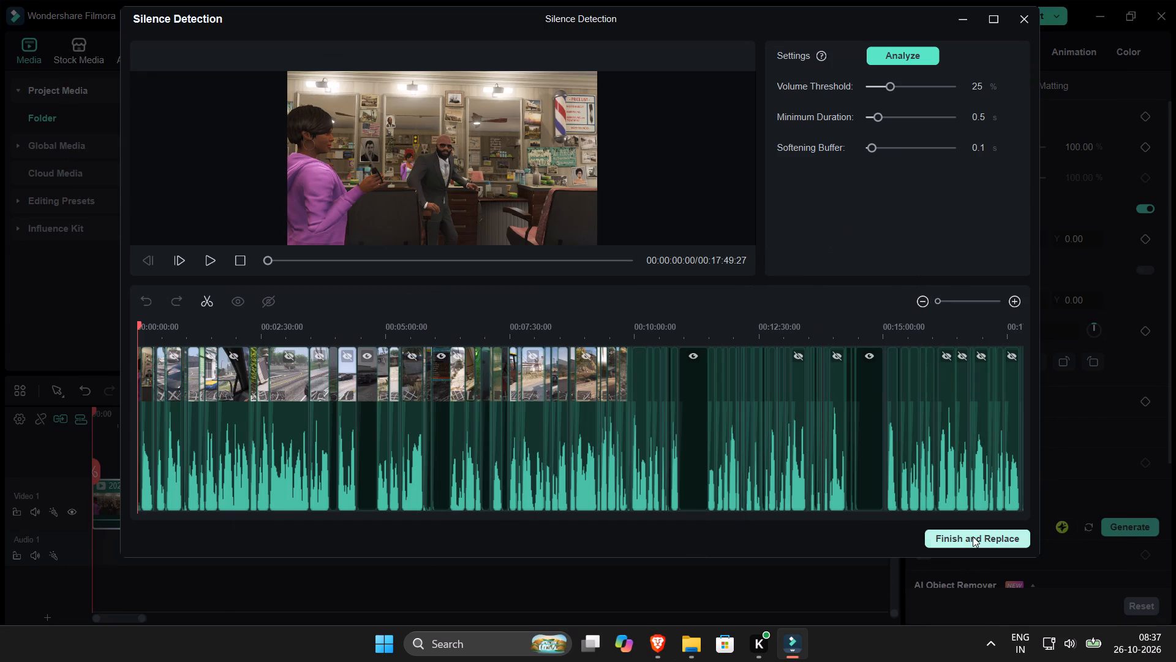
click(973, 536)
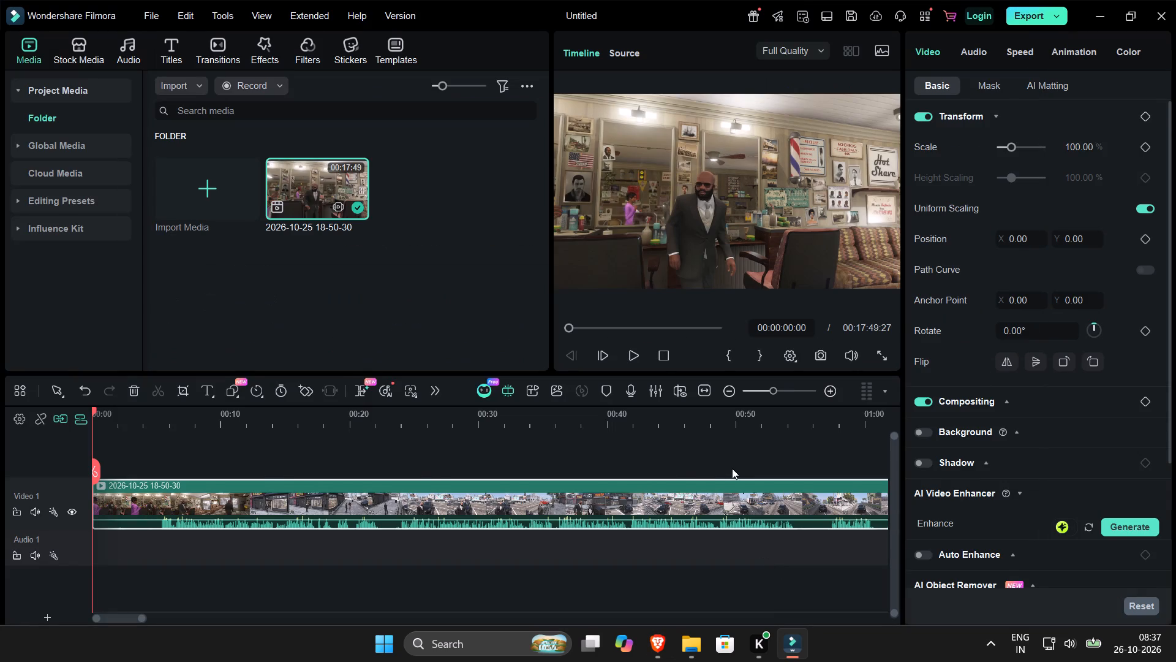
Play back the opening of the trimmed timeline, checking the cuts within roughly the first 15 seconds.
click(712, 463)
key(space)
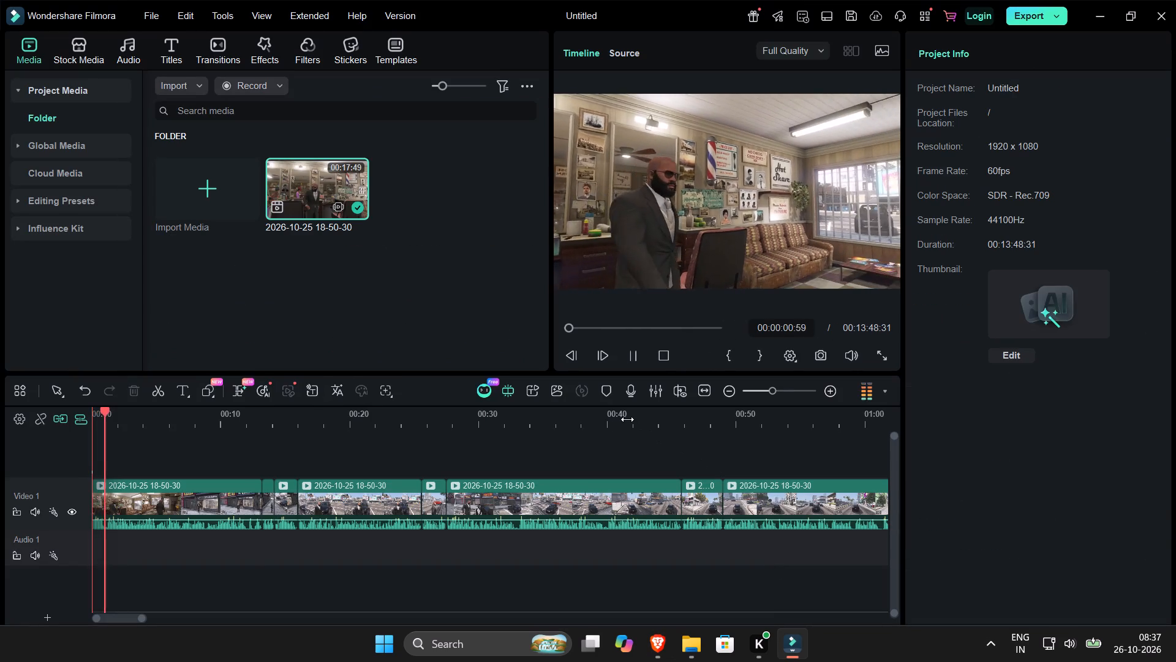
click(153, 454)
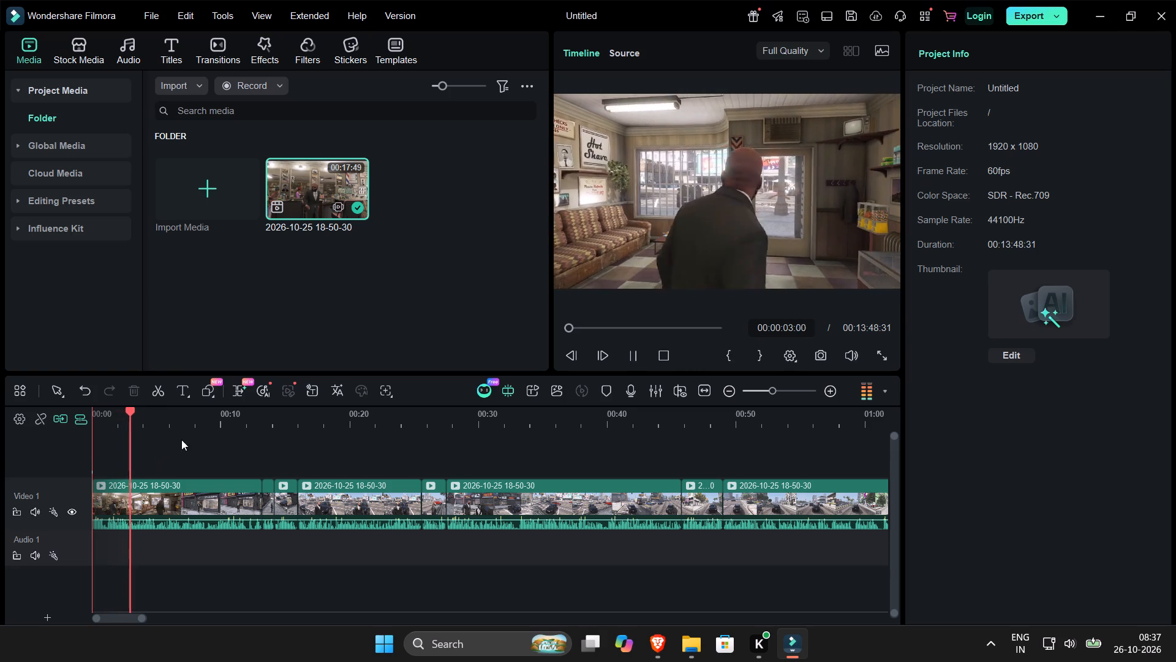
key(space)
click(143, 420)
key(space)
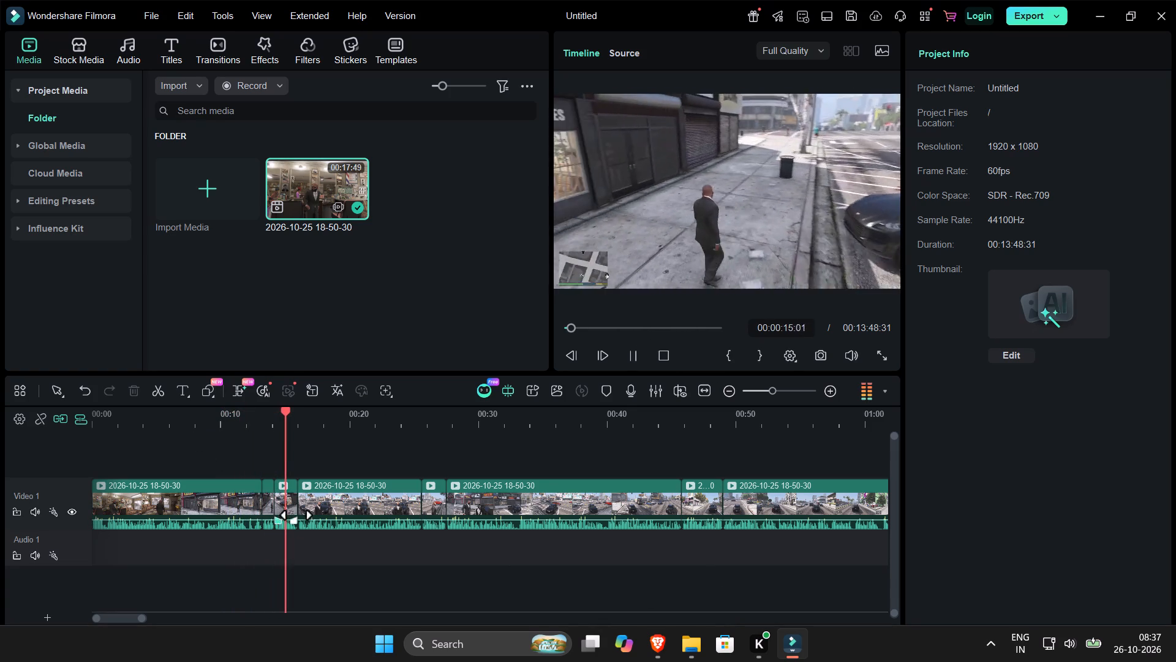
click(251, 417)
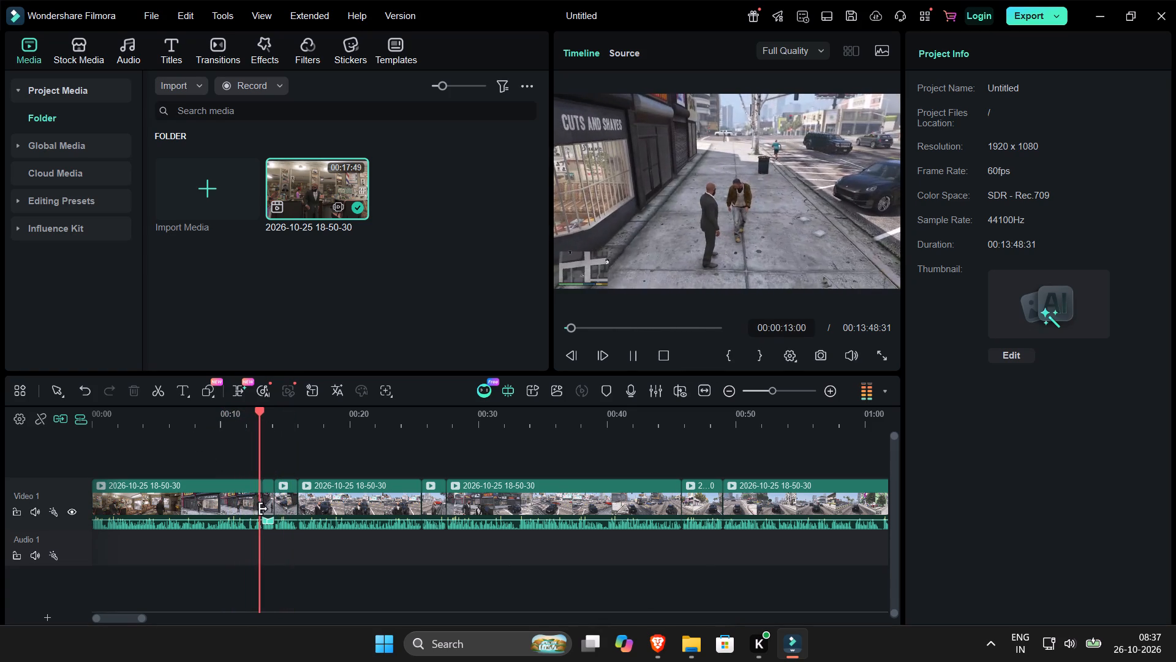
click(290, 500)
click(663, 254)
key(space)
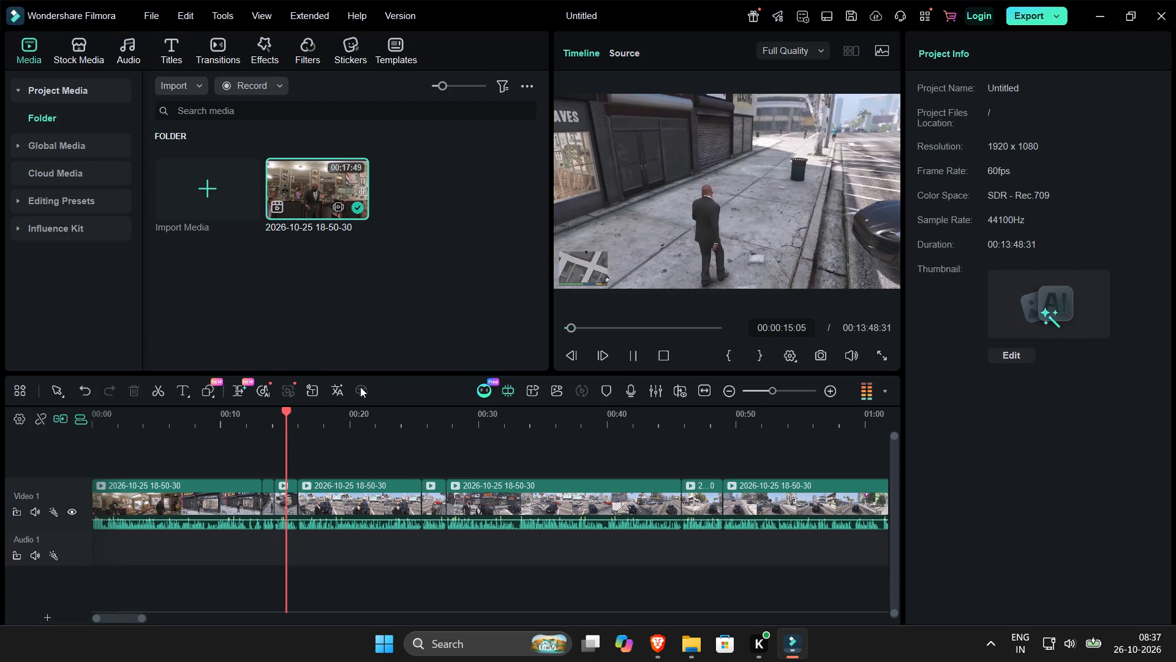
Scale the short clip at about 15 seconds on the Video 1 track to 77% and play on from there.
click(289, 501)
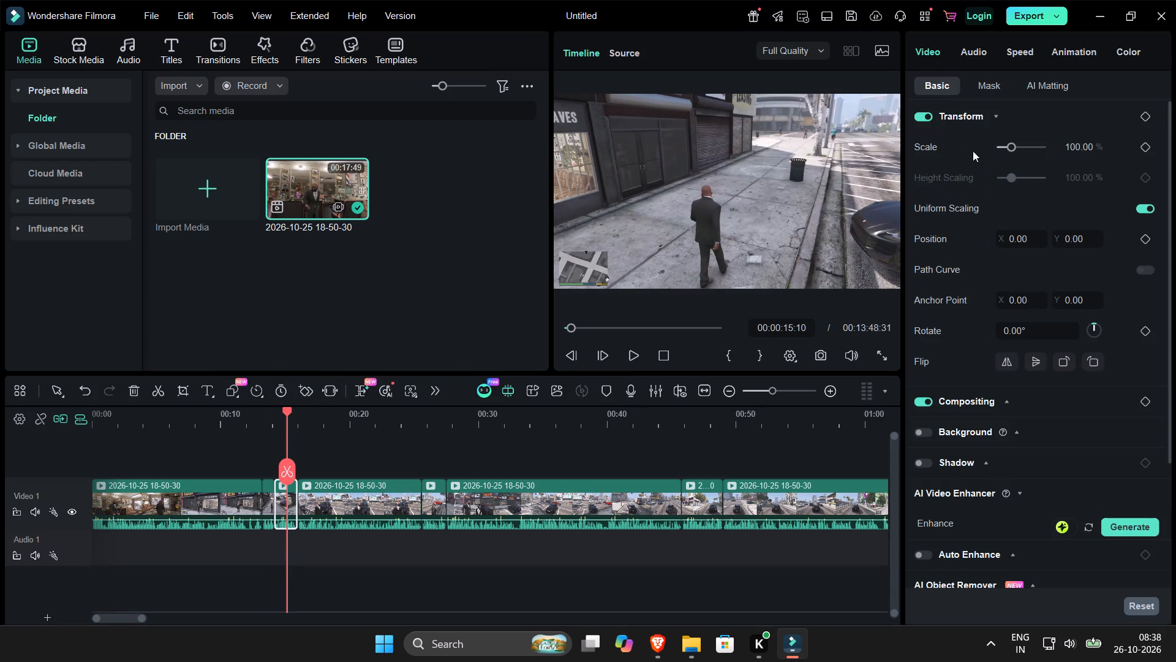
drag(1015, 148, 1009, 156)
key(space)
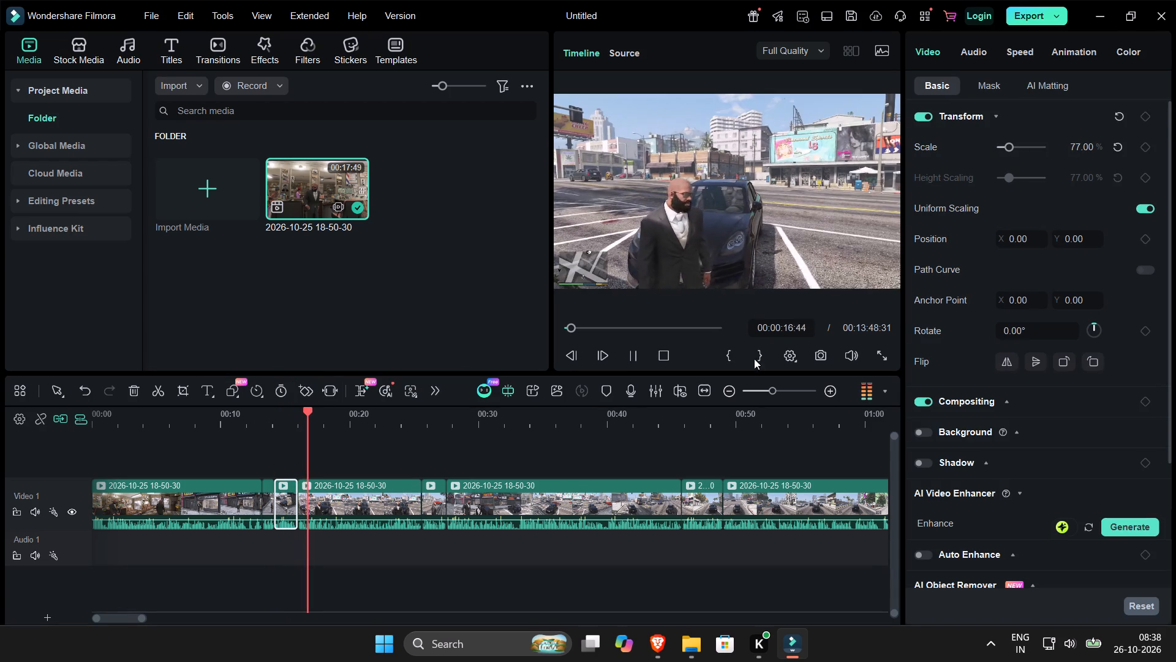
click(443, 458)
key(space)
Go to the Windows desktop and open the Recycle Bin.
click(665, 654)
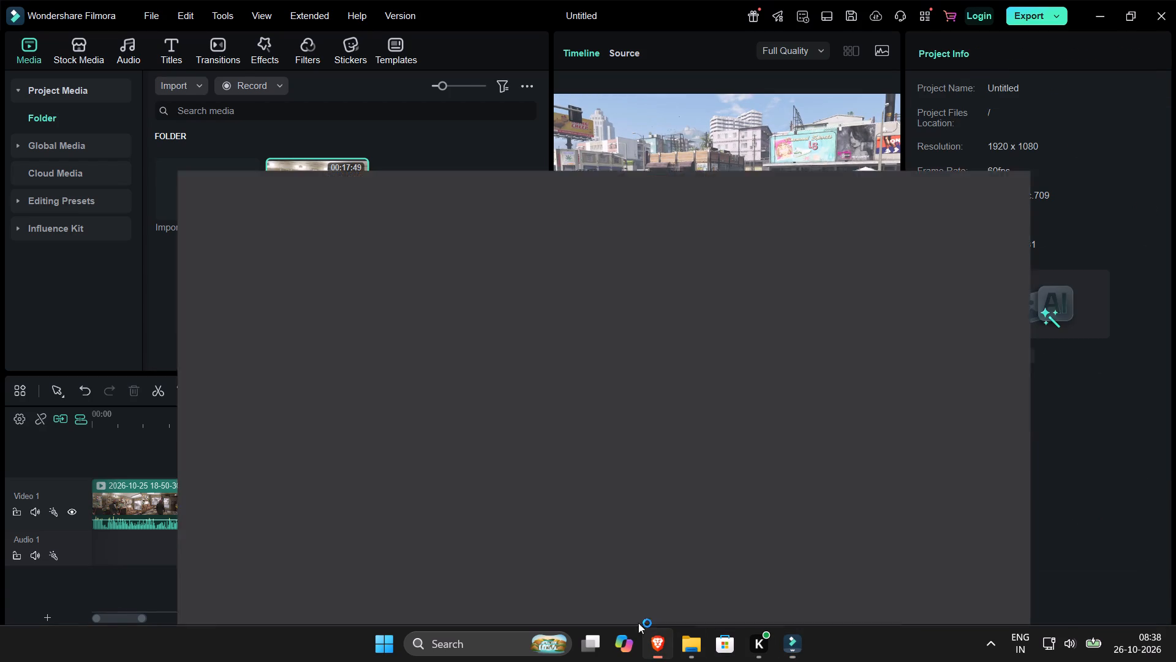
click(1094, 0)
click(1175, 661)
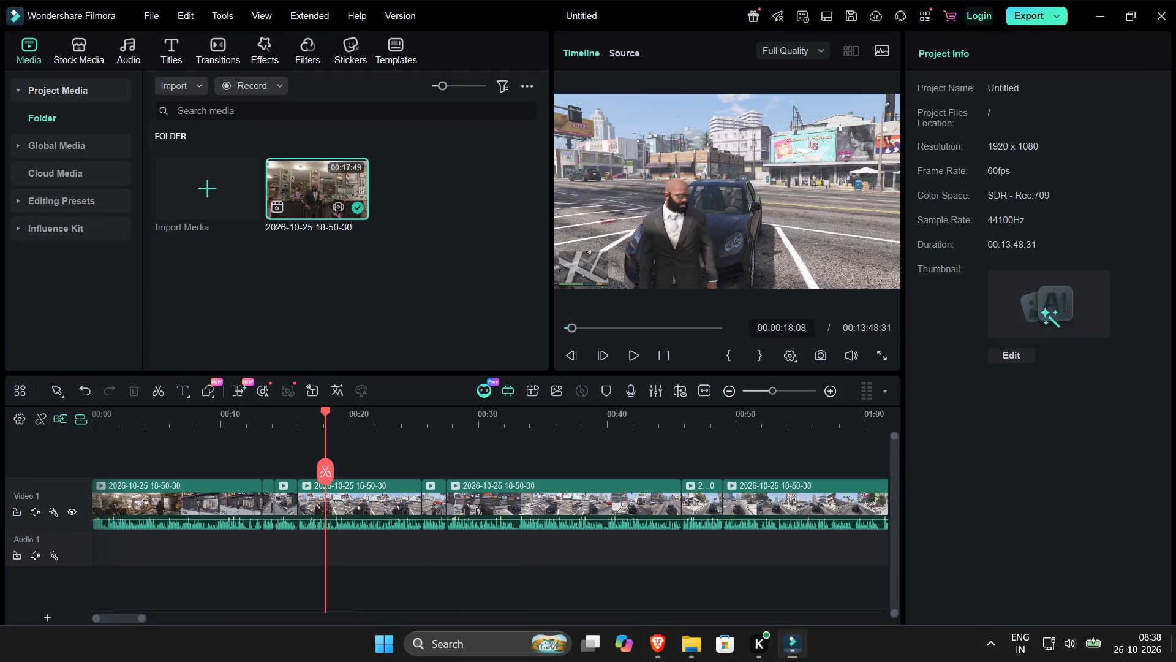
double_click(36, 15)
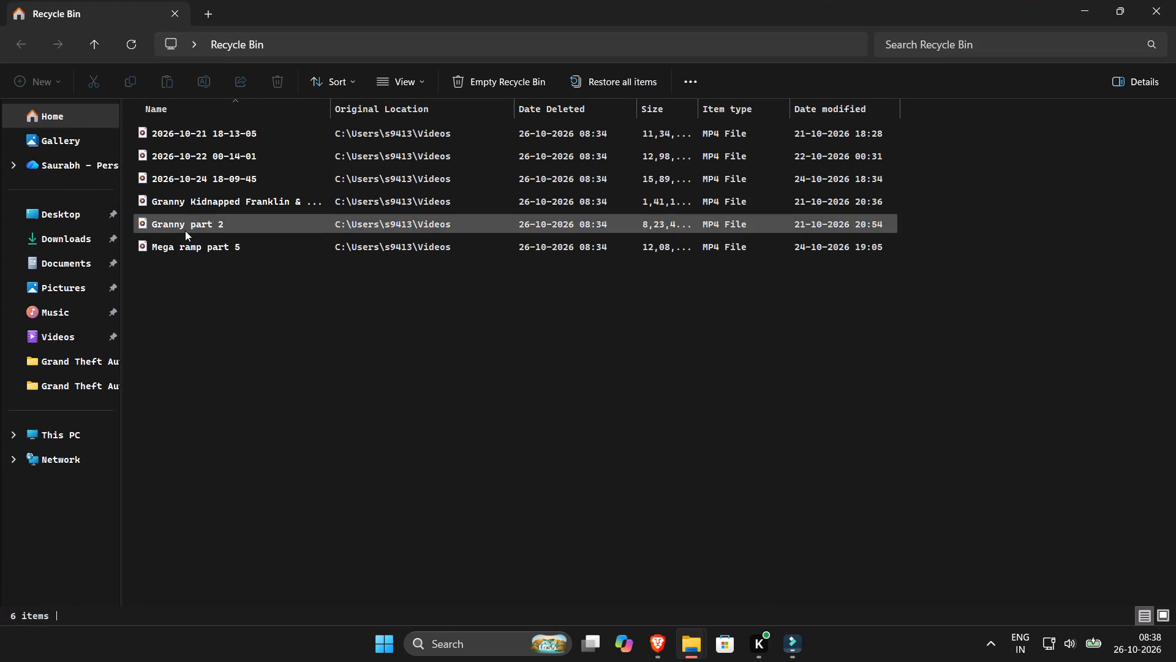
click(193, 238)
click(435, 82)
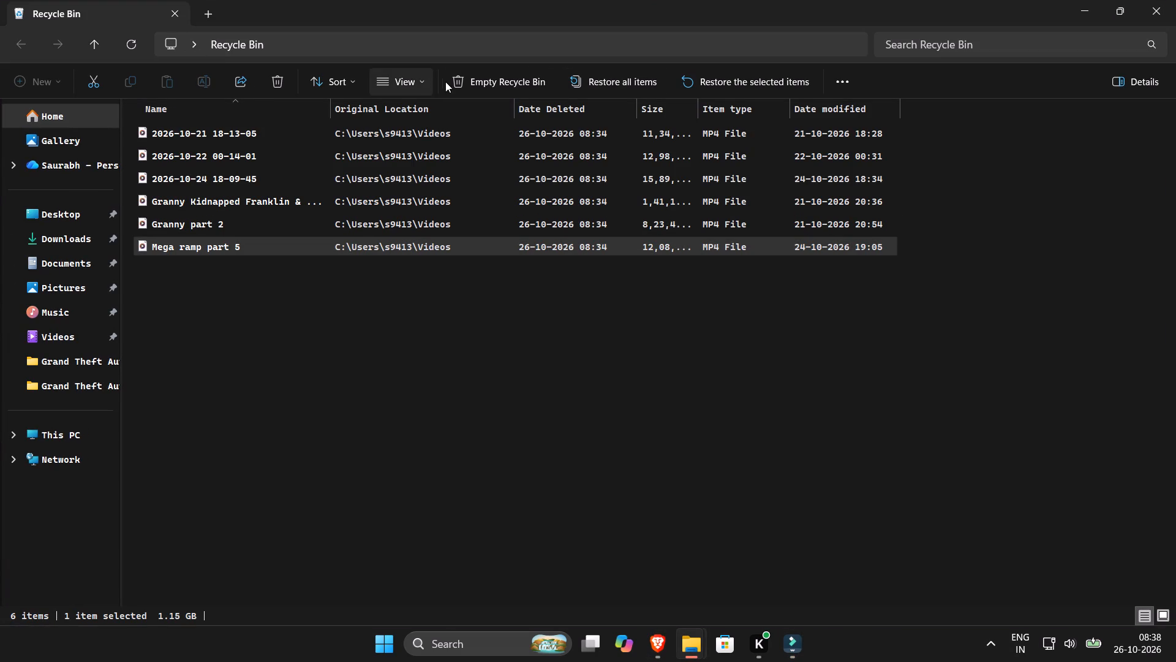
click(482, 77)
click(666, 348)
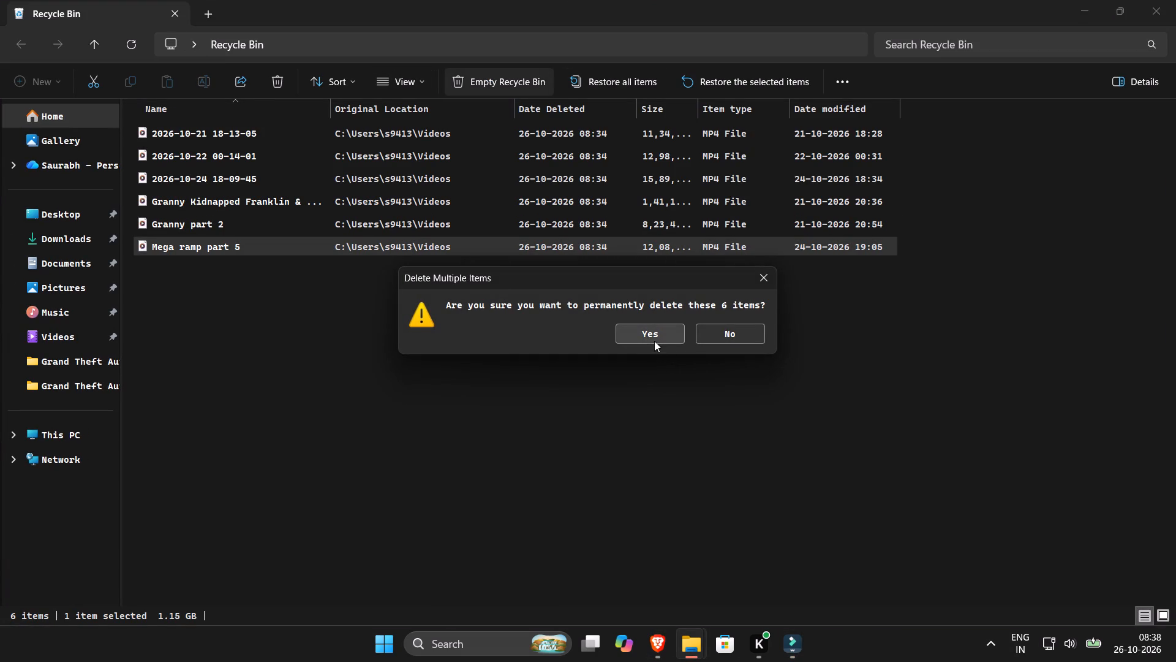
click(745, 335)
Restore the deleted video "Mega ramp part 5" from the Recycle Bin.
click(356, 337)
click(350, 249)
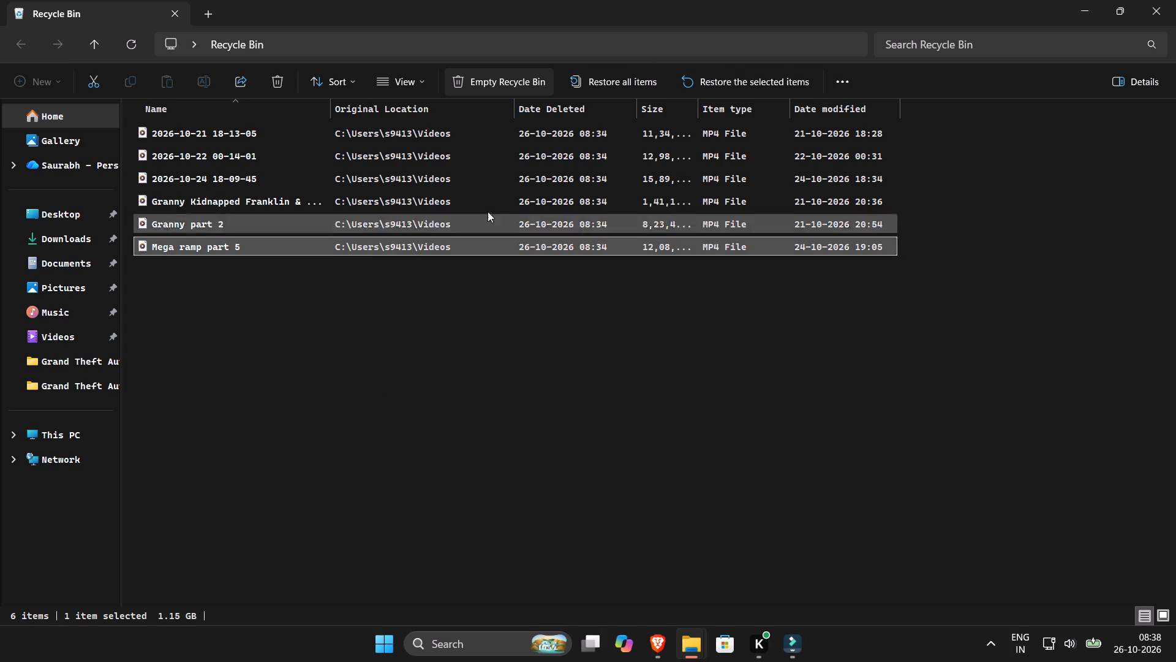
click(713, 89)
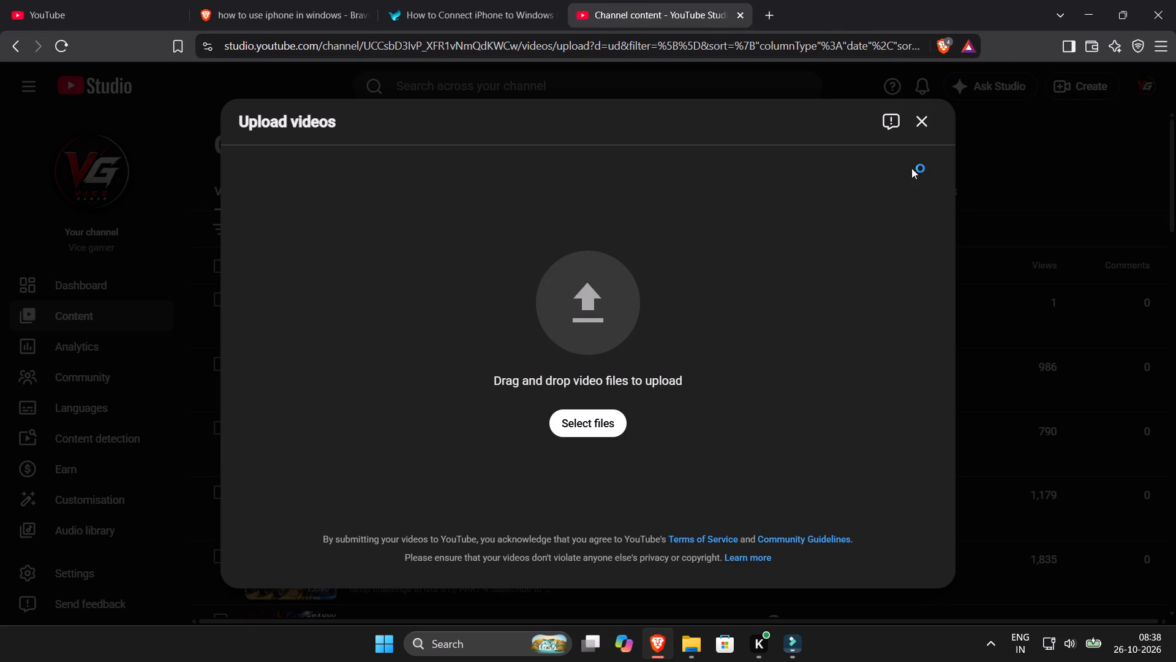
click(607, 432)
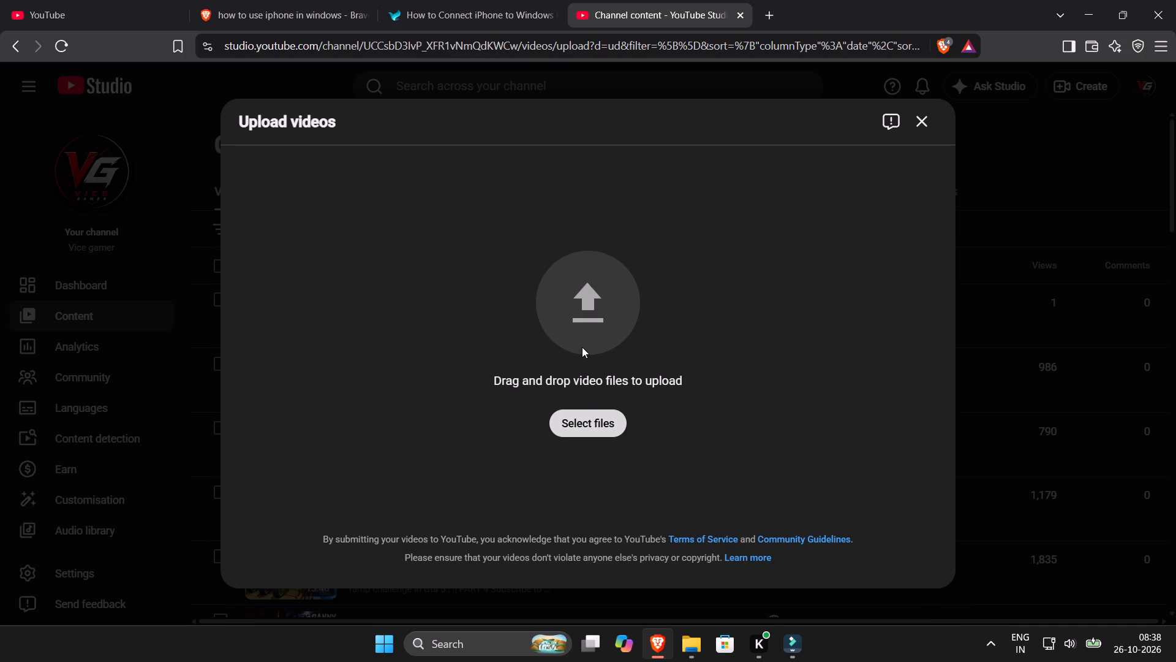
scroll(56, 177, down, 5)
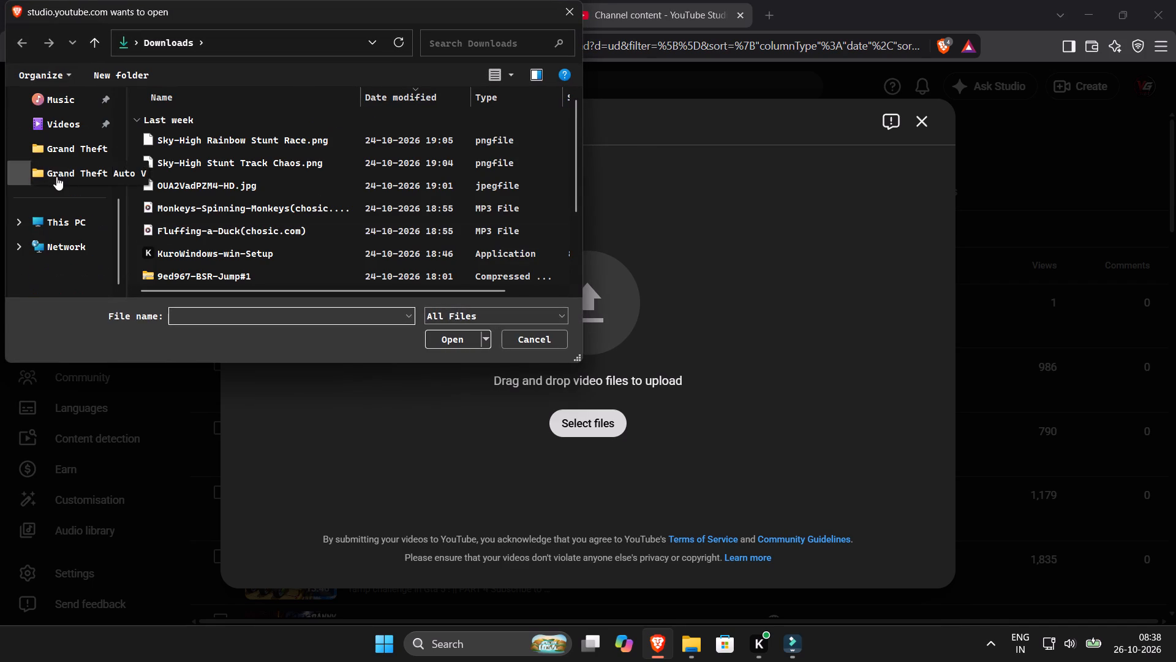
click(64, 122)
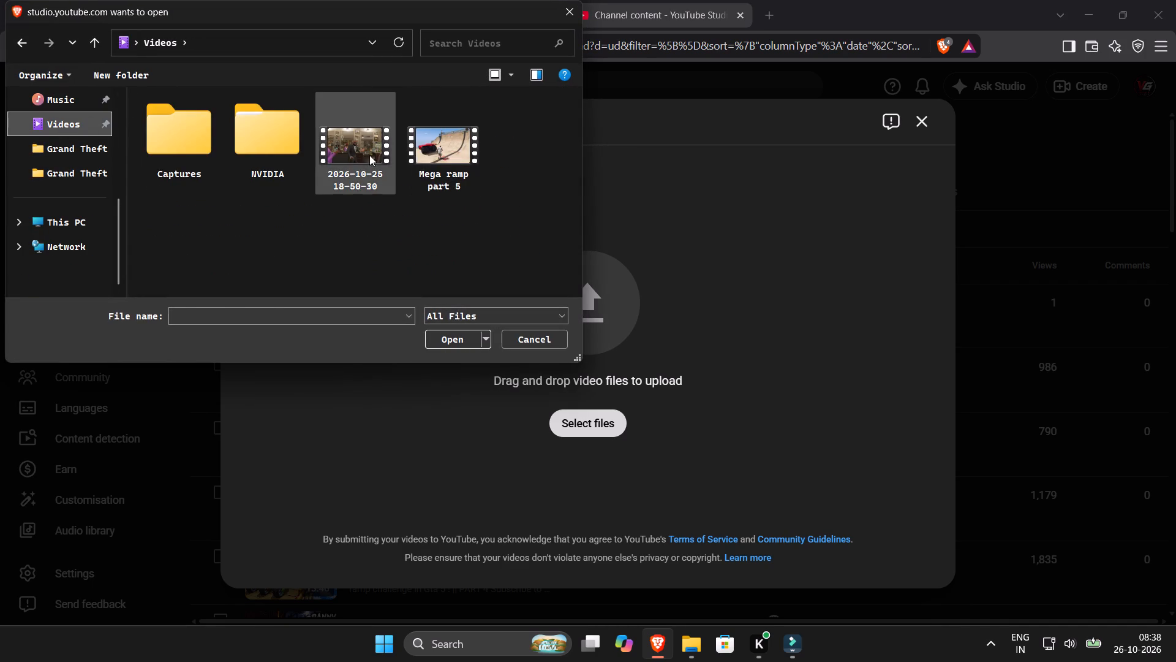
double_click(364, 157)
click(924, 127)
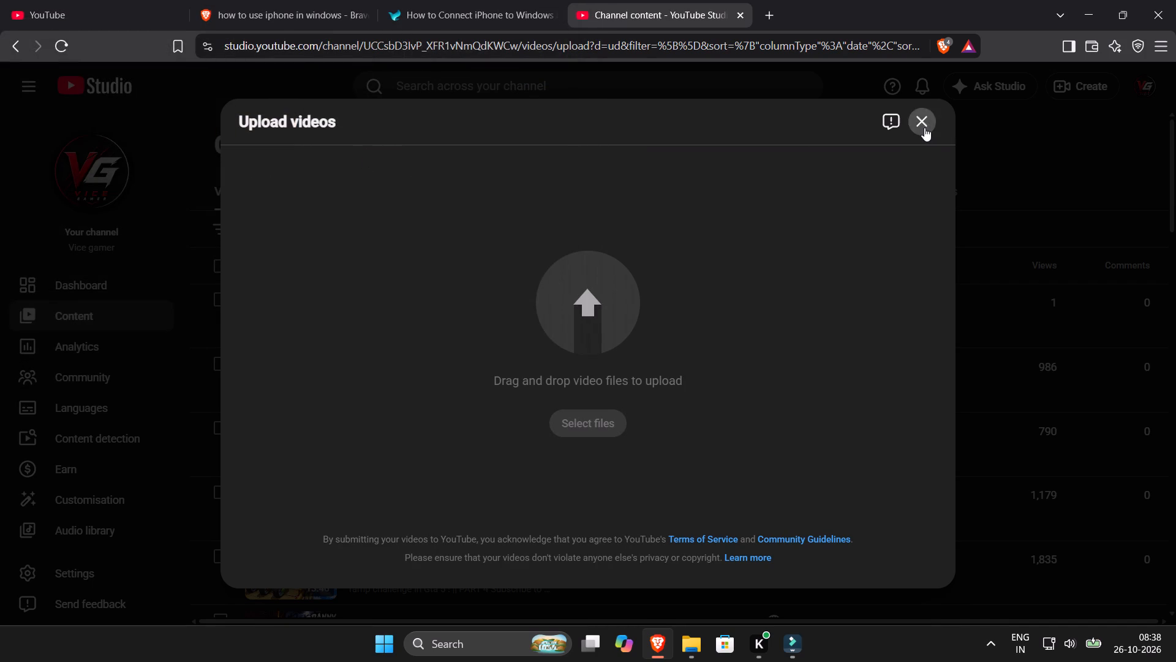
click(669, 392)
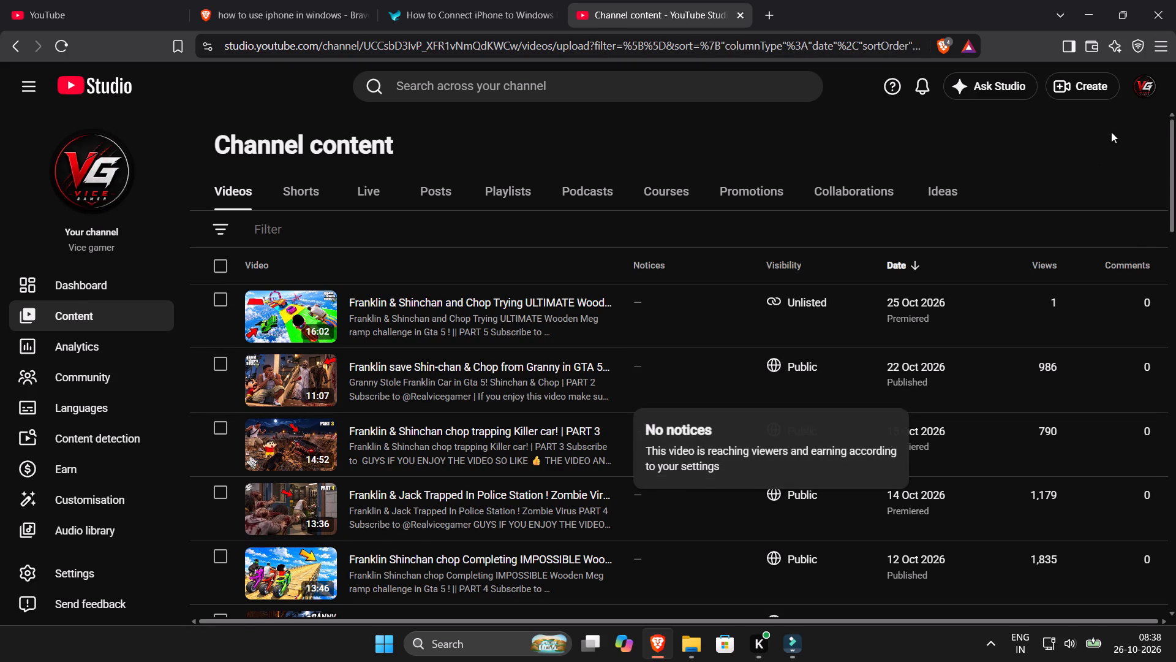
Start uploading the "Mega ramp part 5" video to the Vice gamer channel.
click(1091, 96)
click(1074, 120)
click(591, 425)
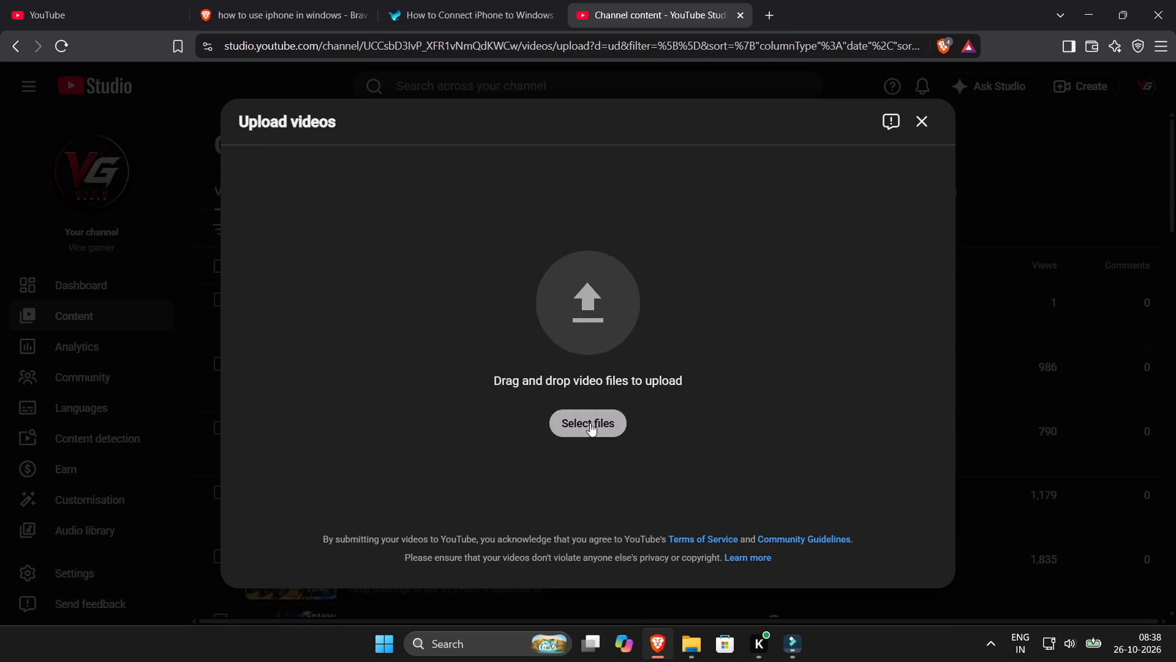
double_click(464, 133)
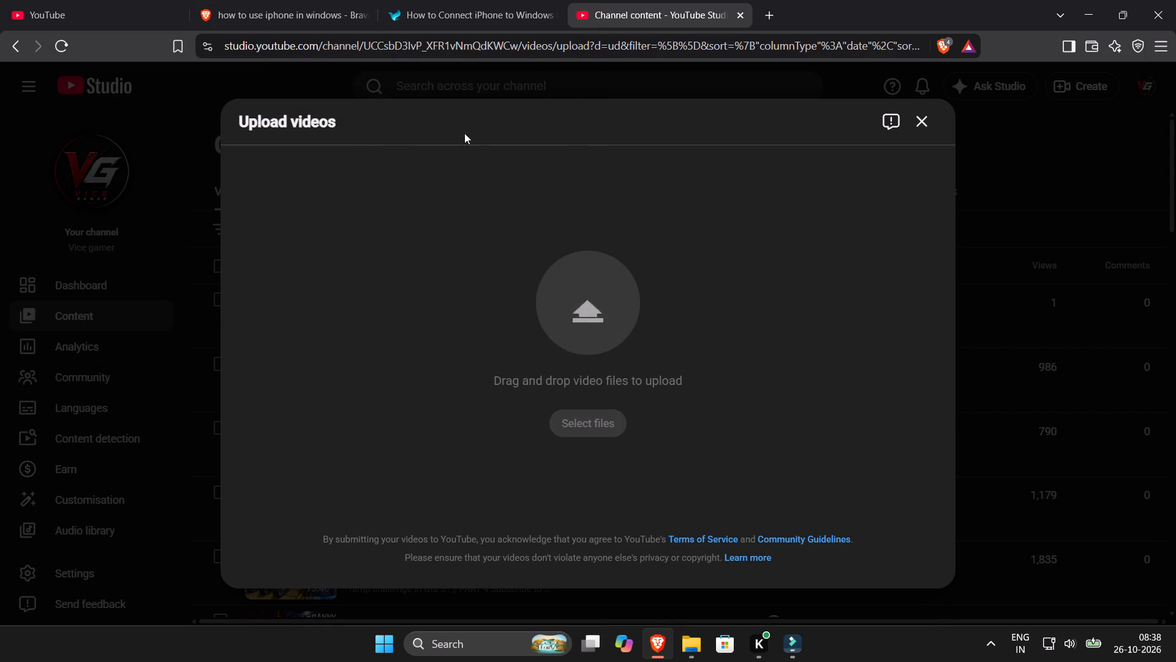
Search for "yt studio" in a new browser tab and open the YouTube Studio site.
click(768, 2)
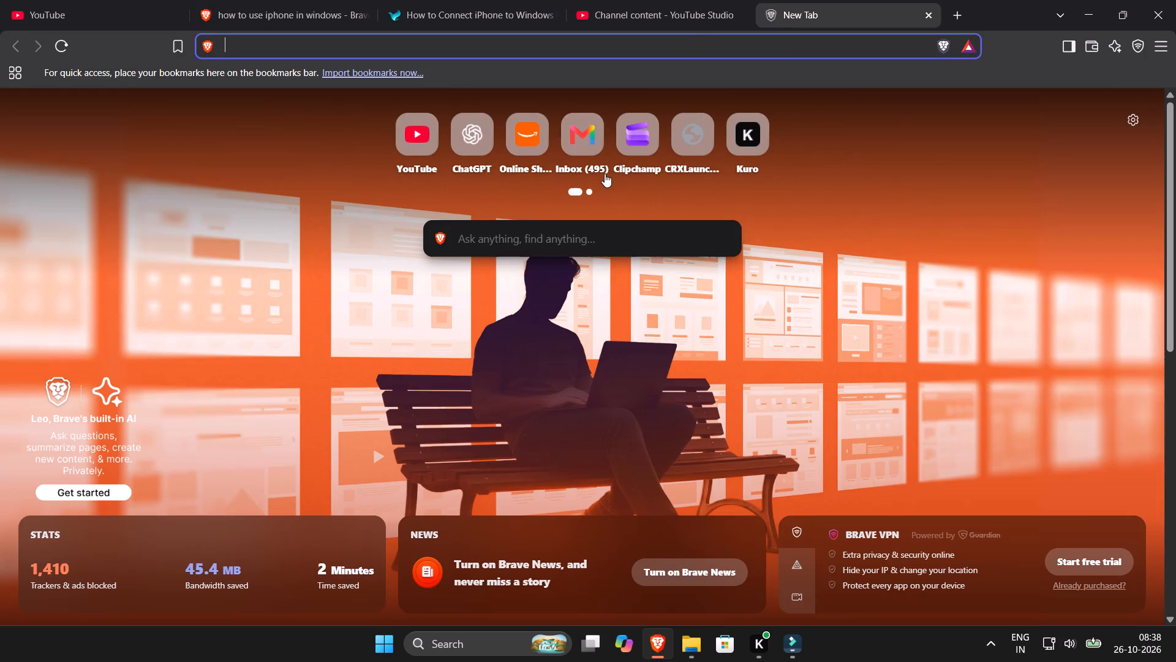
text(yt studio)
key(Return)
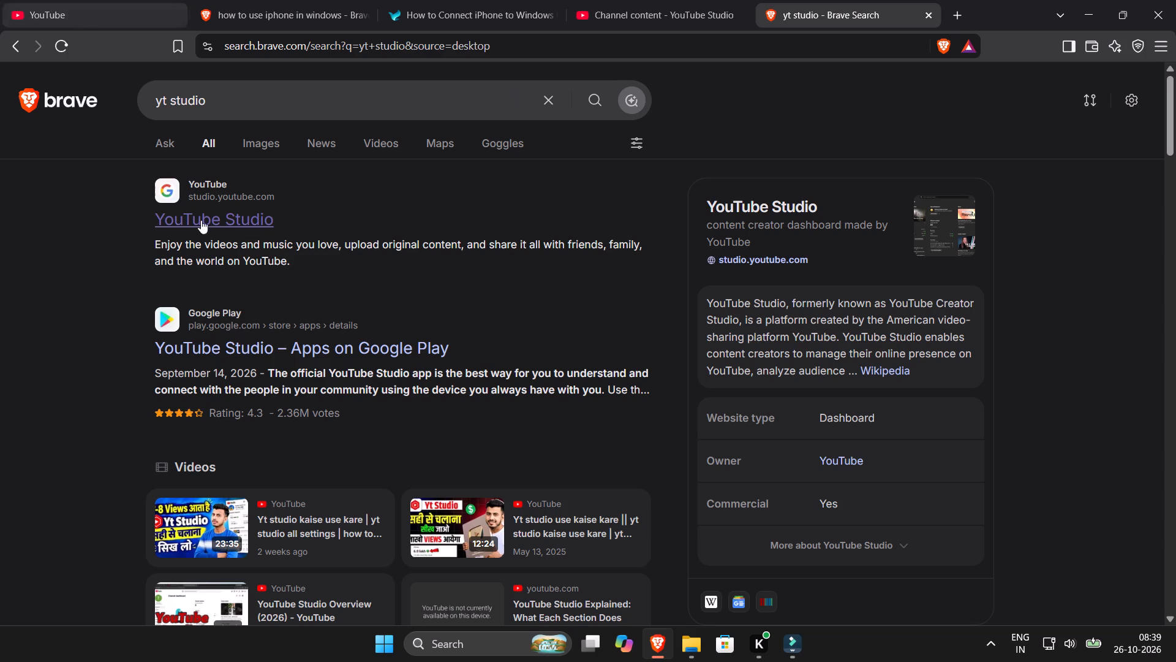
click(217, 217)
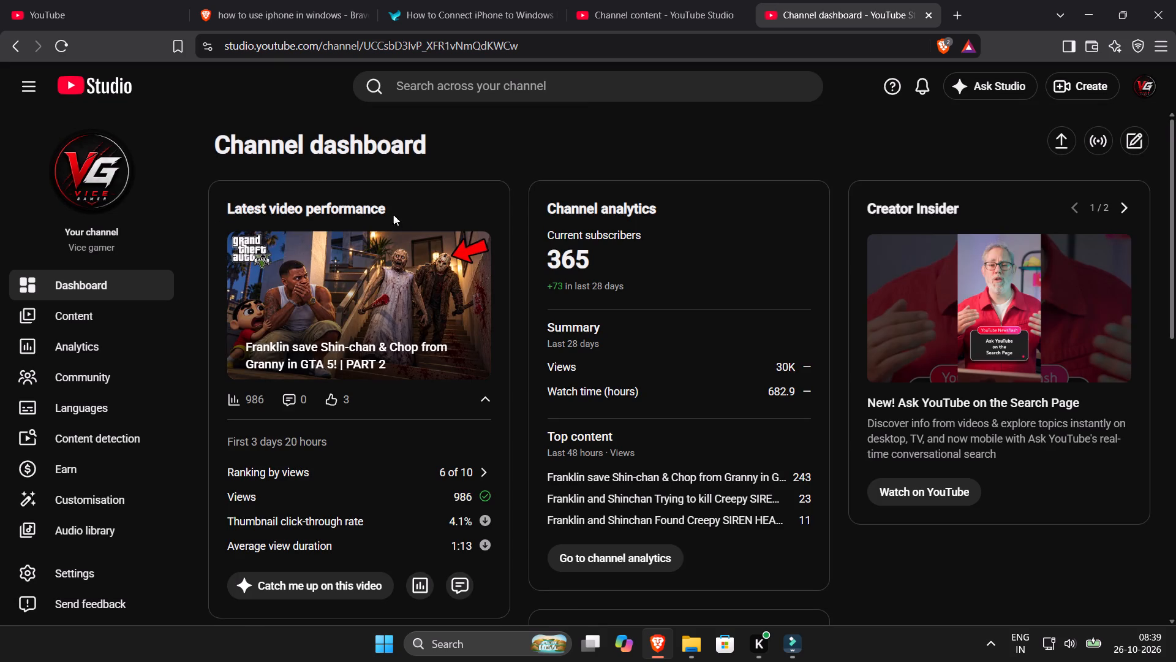
Switch the YouTube Studio account from Vice gamer to the Gaming Galaxy channel.
scroll(422, 316, down, 11)
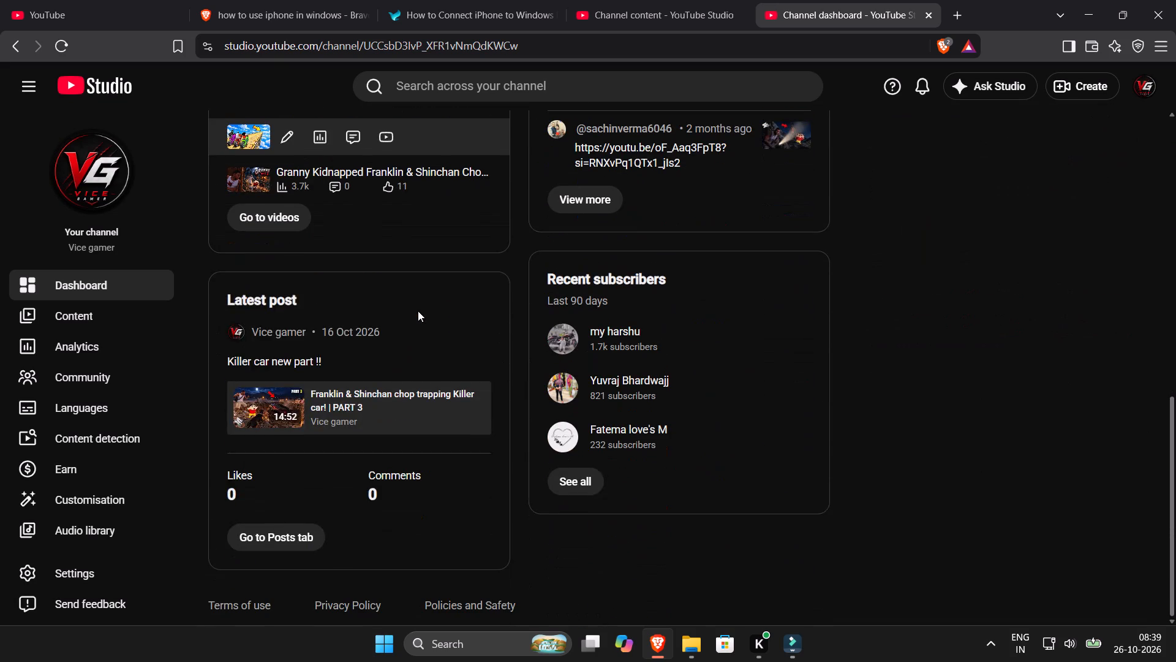
scroll(418, 311, up, 4)
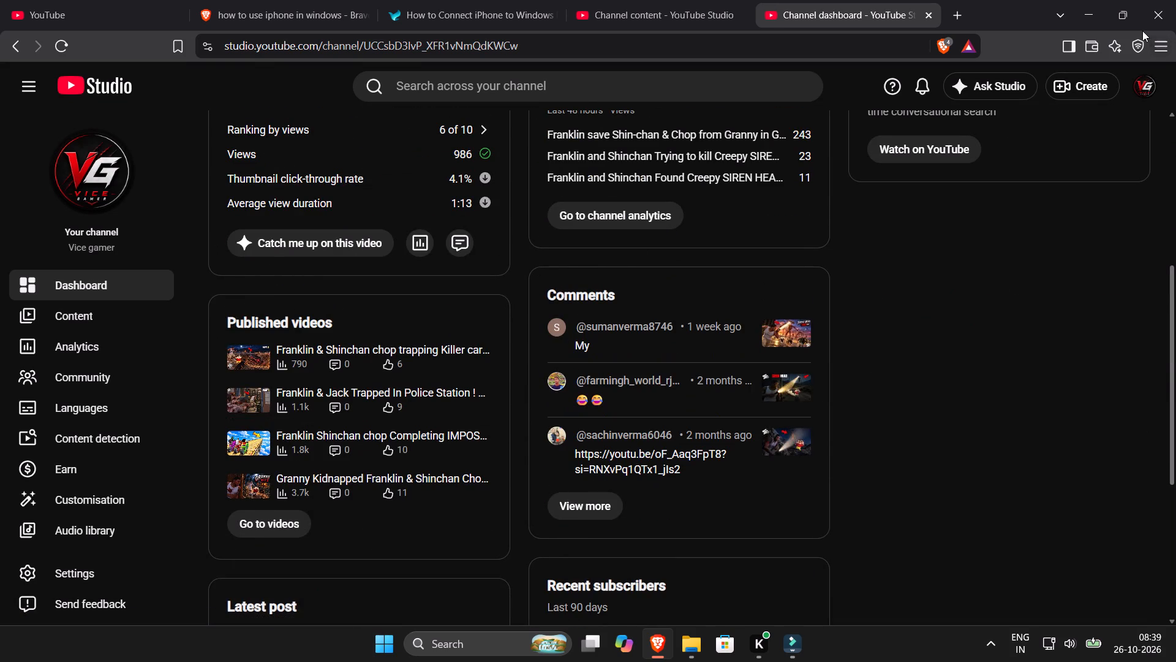
click(1158, 85)
click(1032, 248)
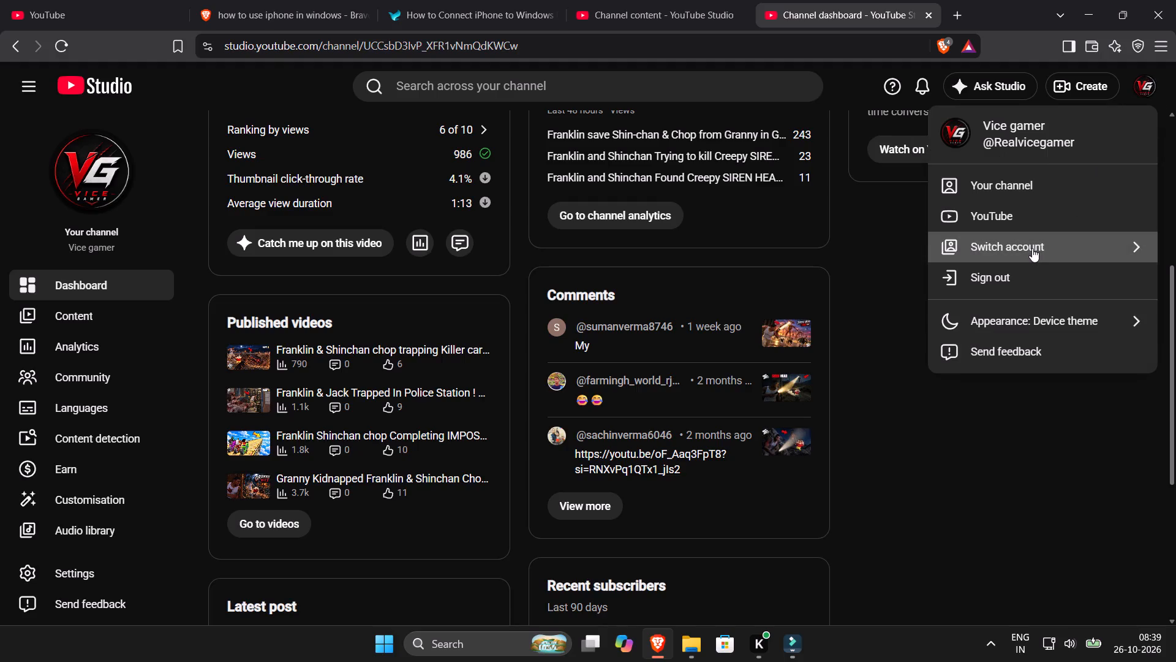
click(1003, 310)
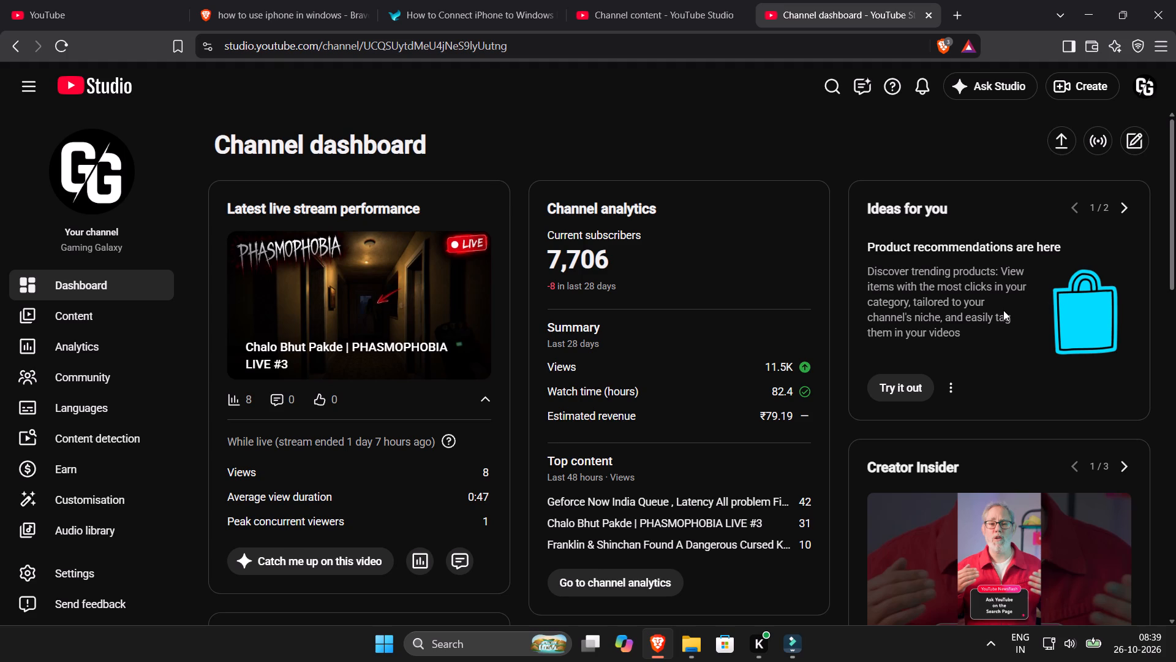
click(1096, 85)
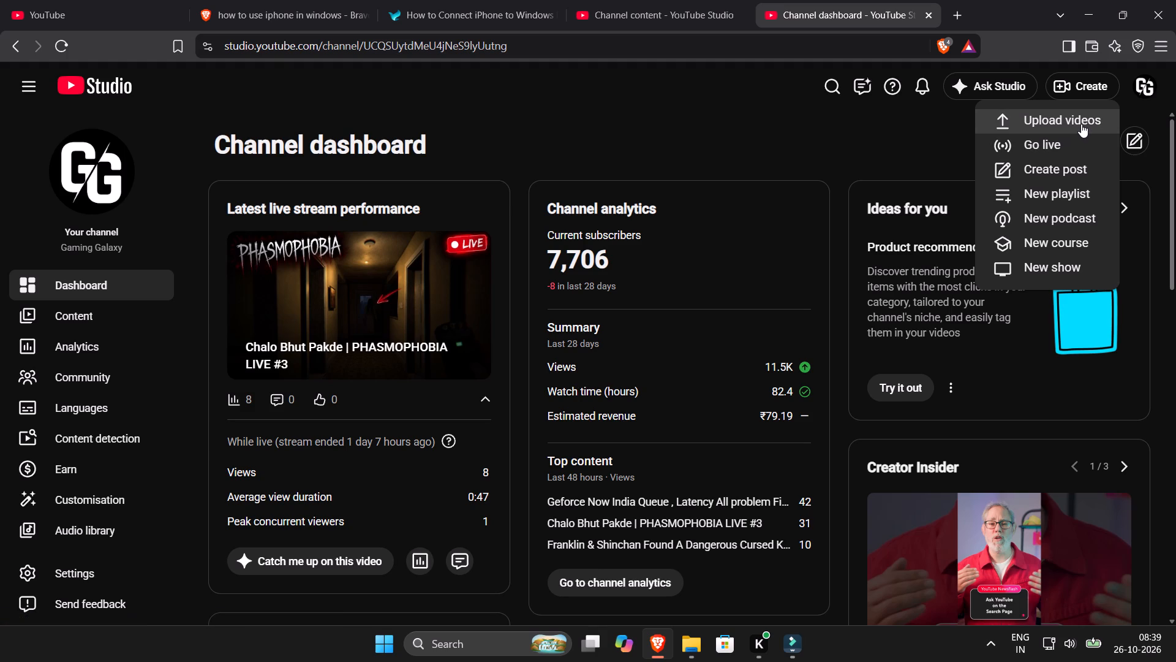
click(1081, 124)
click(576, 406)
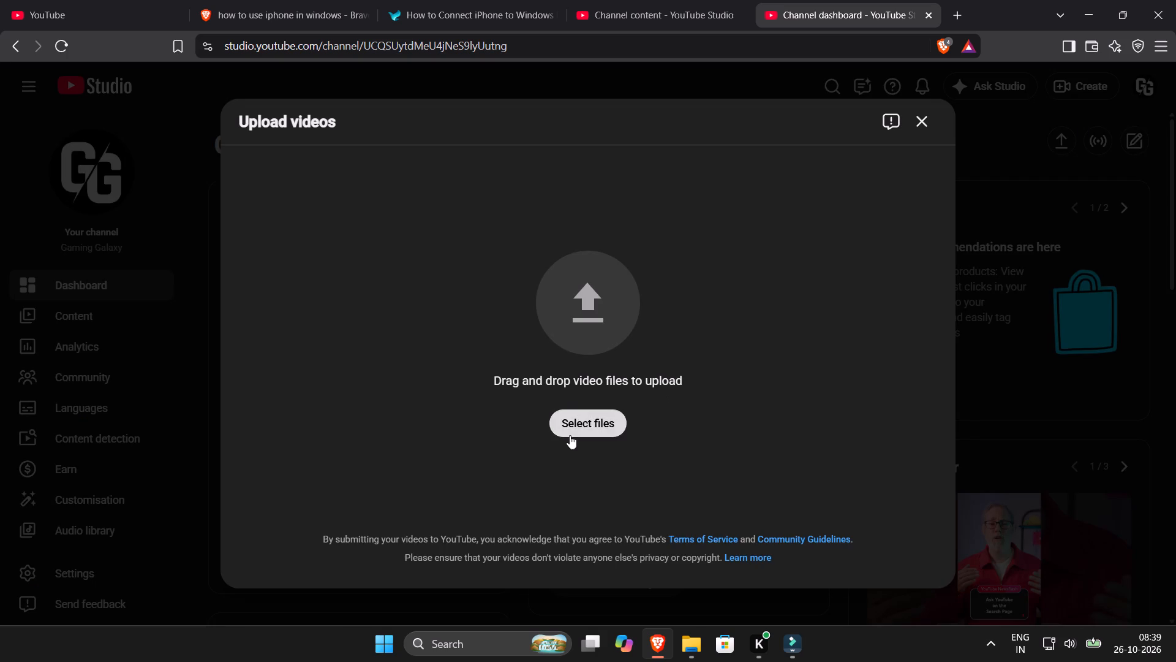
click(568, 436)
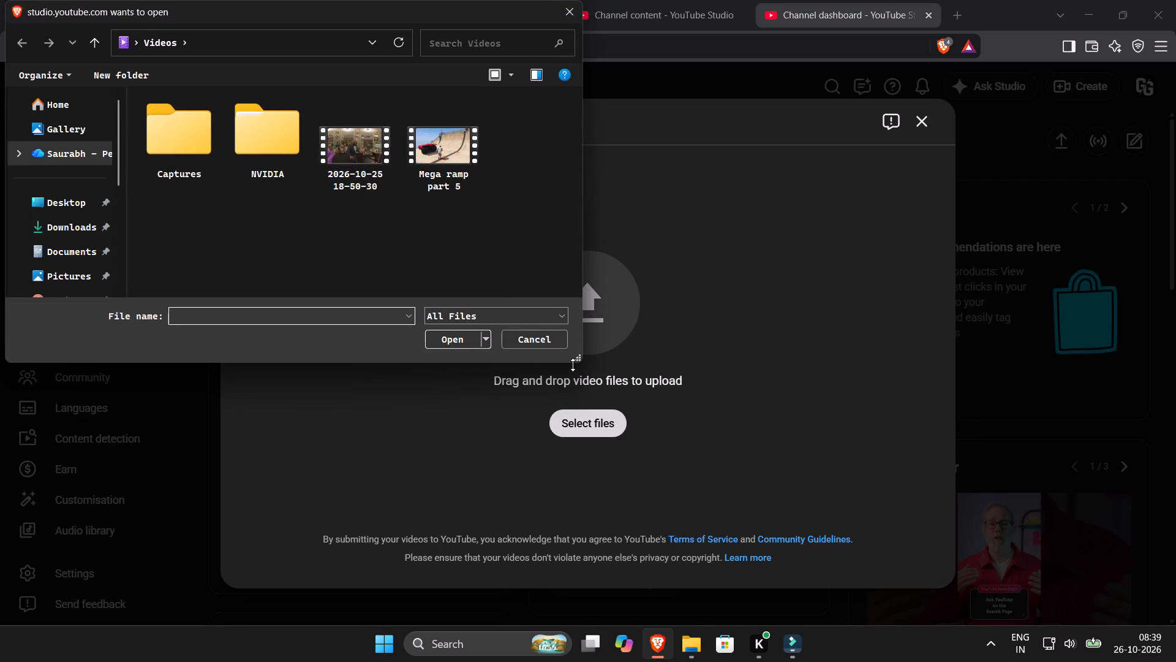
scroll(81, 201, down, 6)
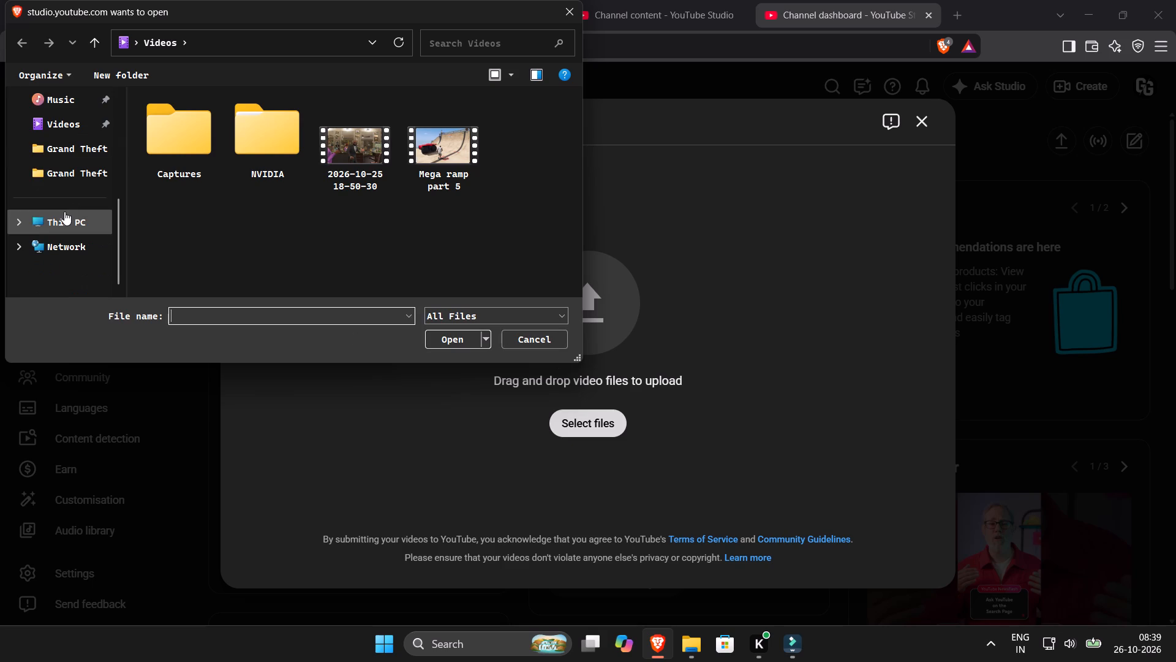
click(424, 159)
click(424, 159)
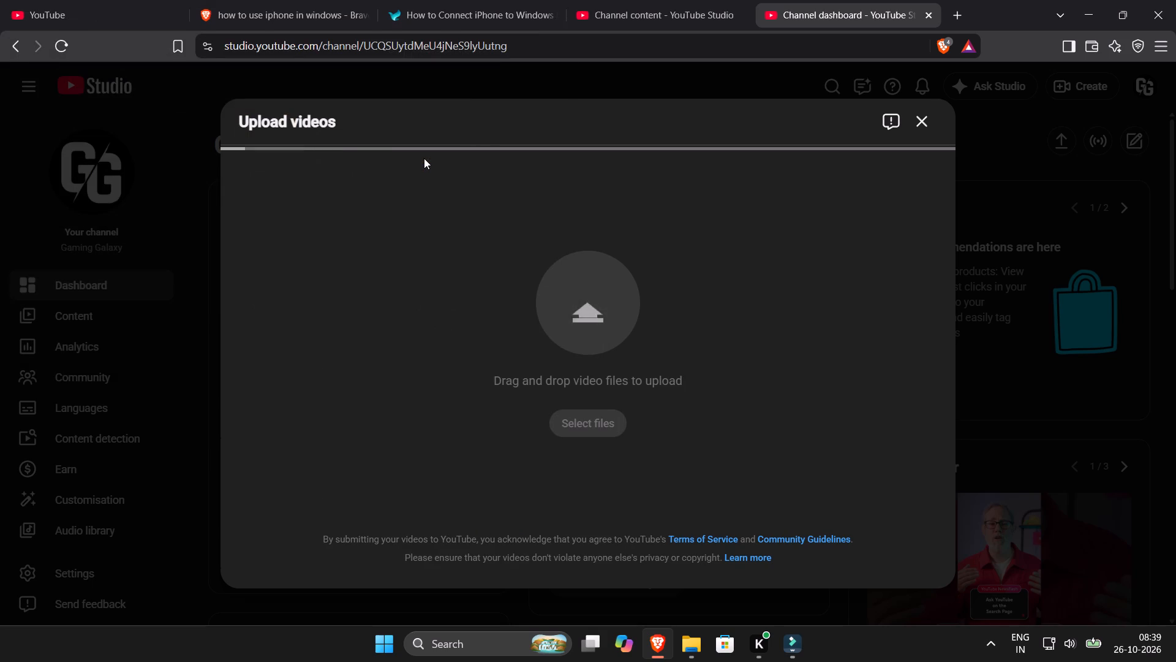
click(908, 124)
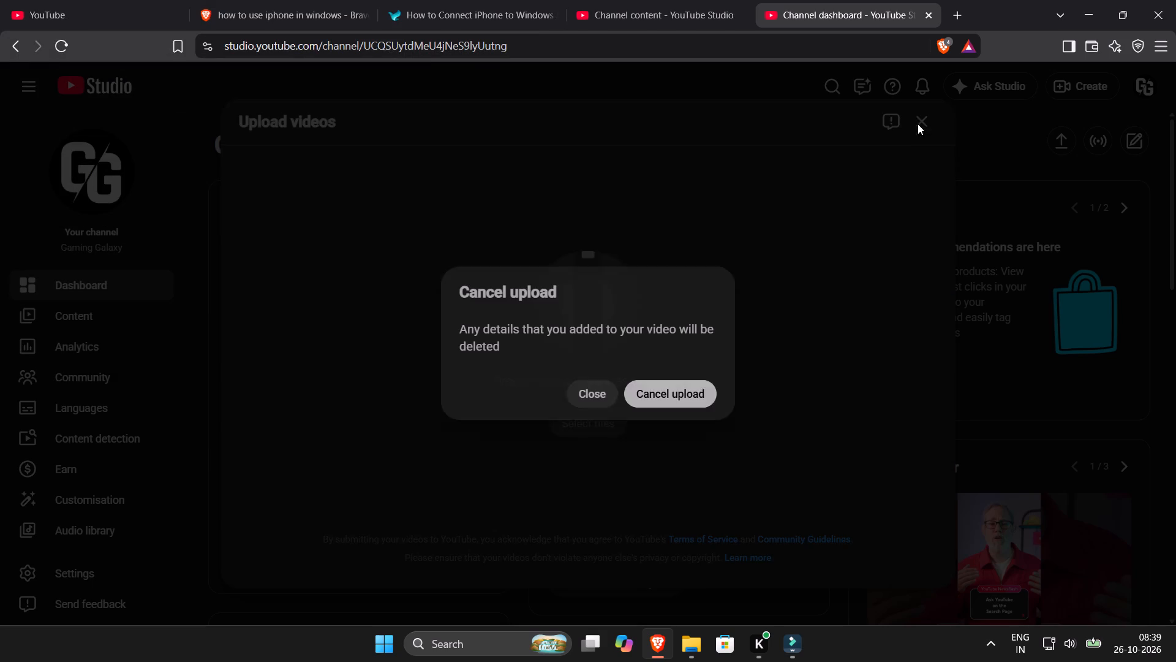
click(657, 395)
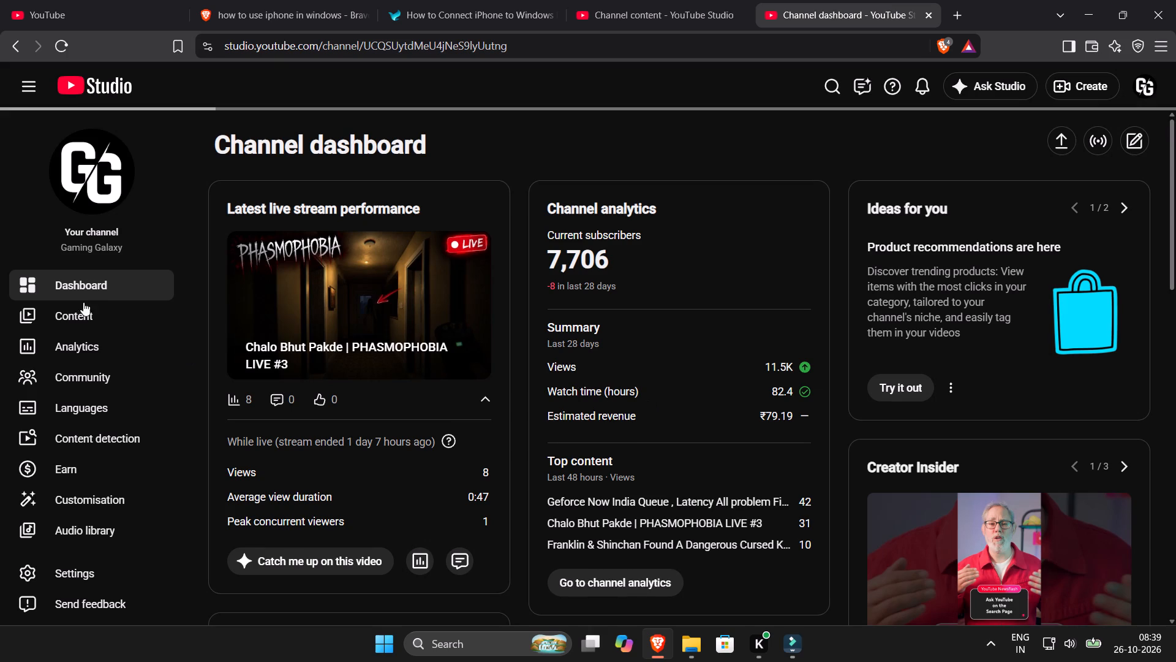
click(101, 313)
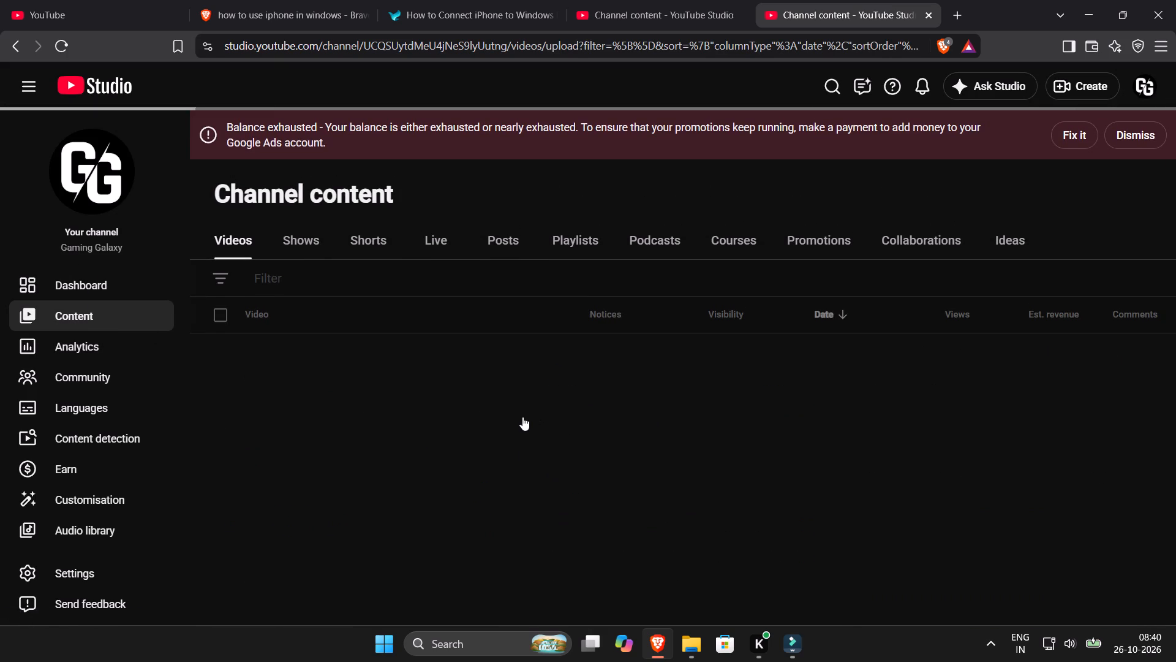
scroll(453, 442, down, 2)
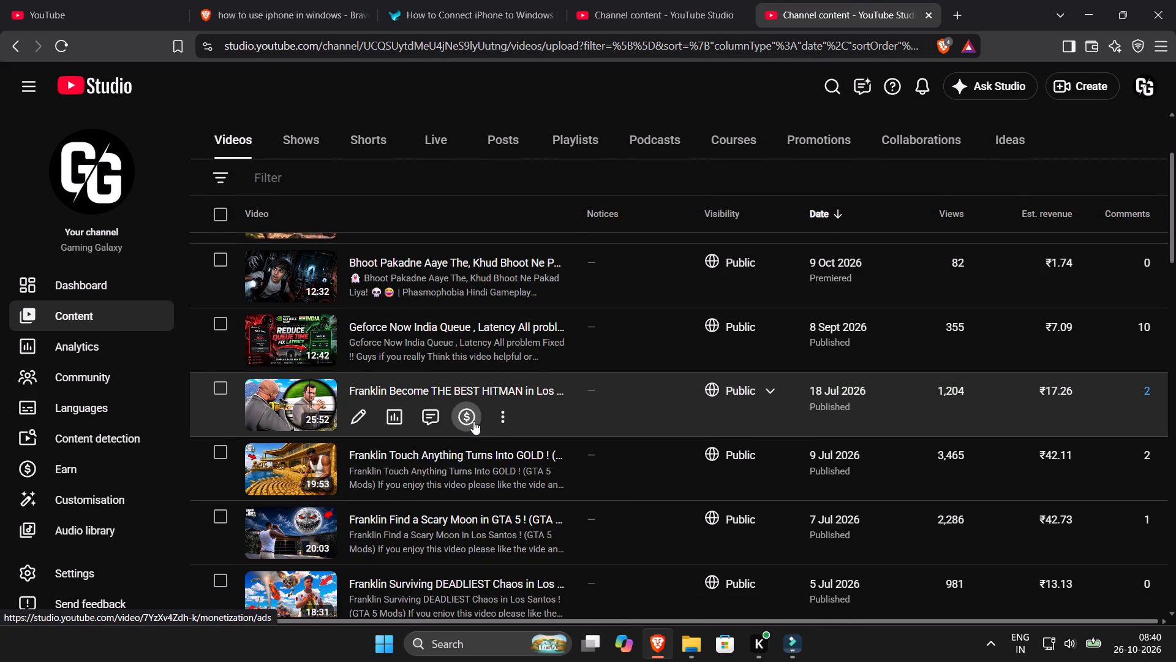
click(499, 420)
click(456, 509)
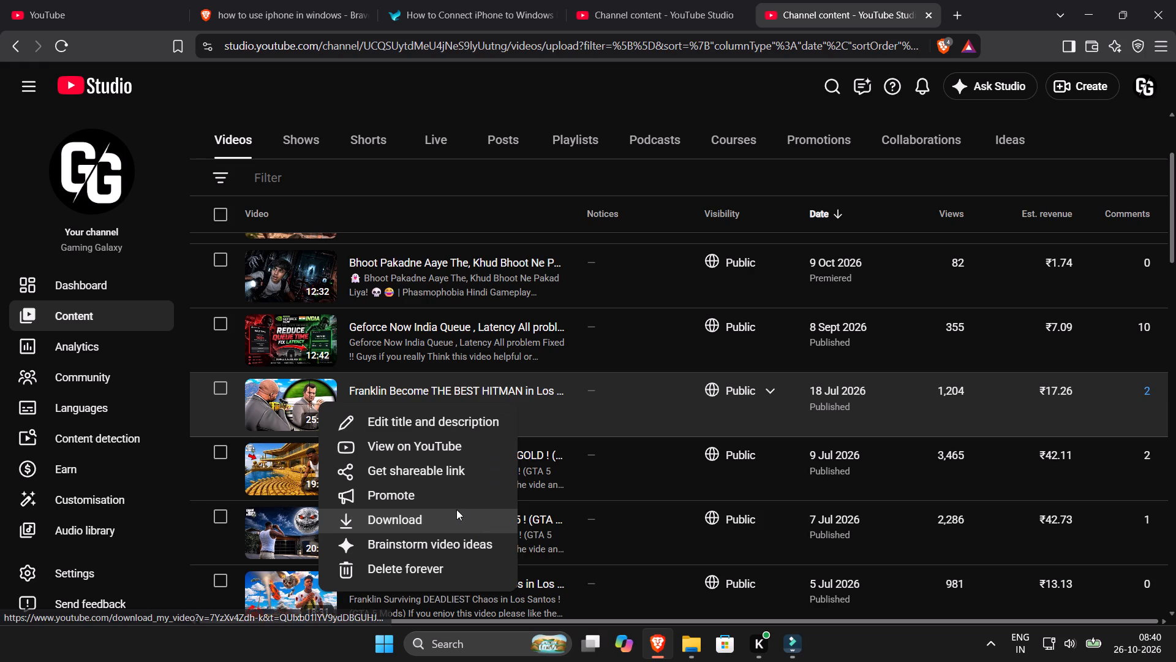
scroll(451, 478, down, 2)
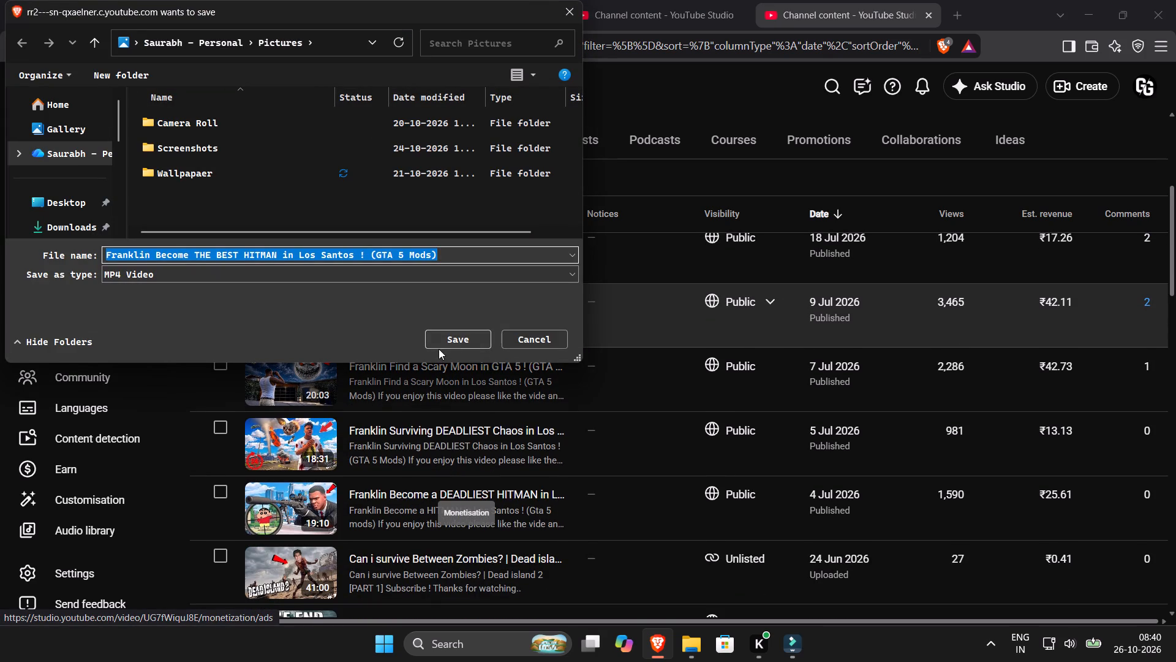
scroll(89, 183, down, 2)
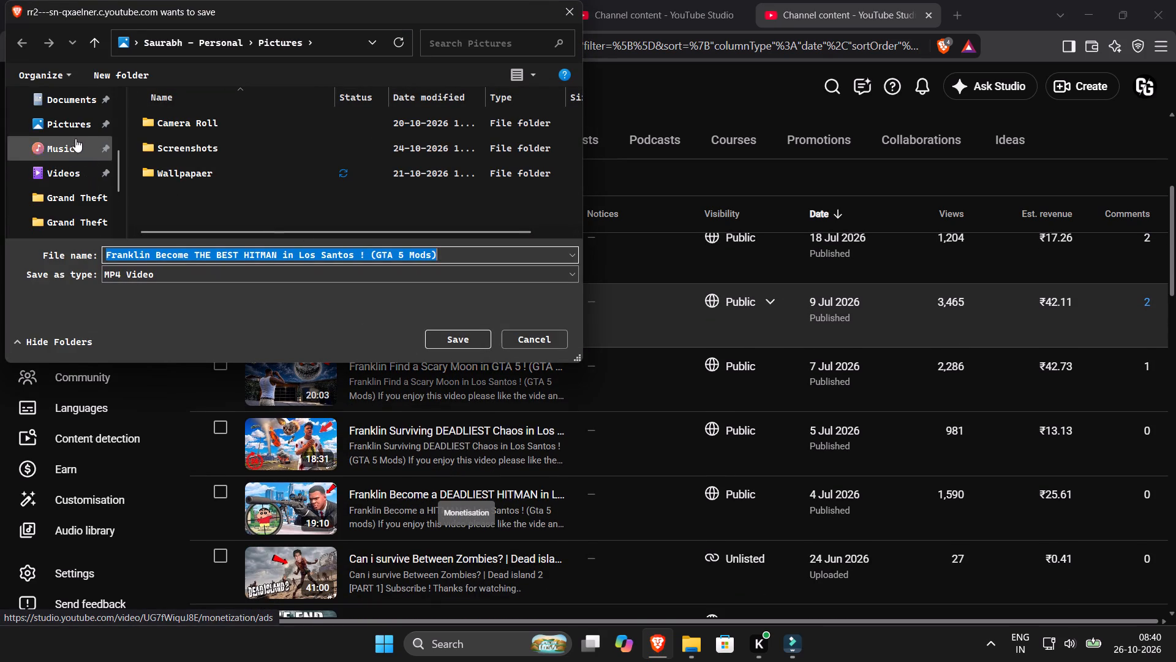
click(33, 169)
click(449, 338)
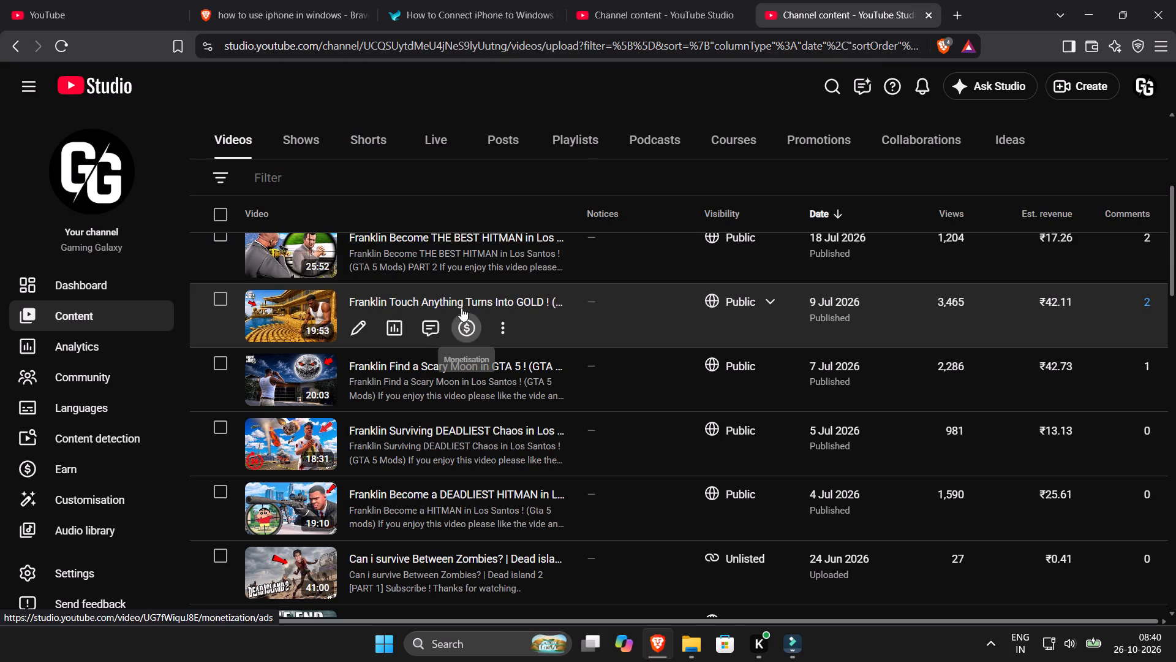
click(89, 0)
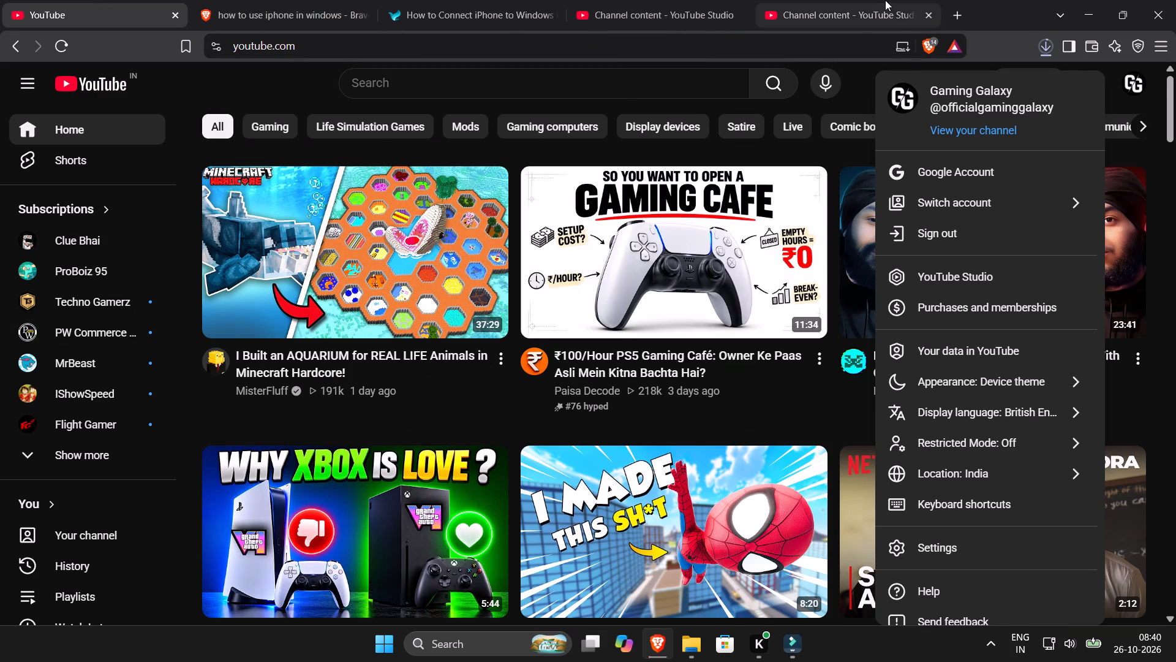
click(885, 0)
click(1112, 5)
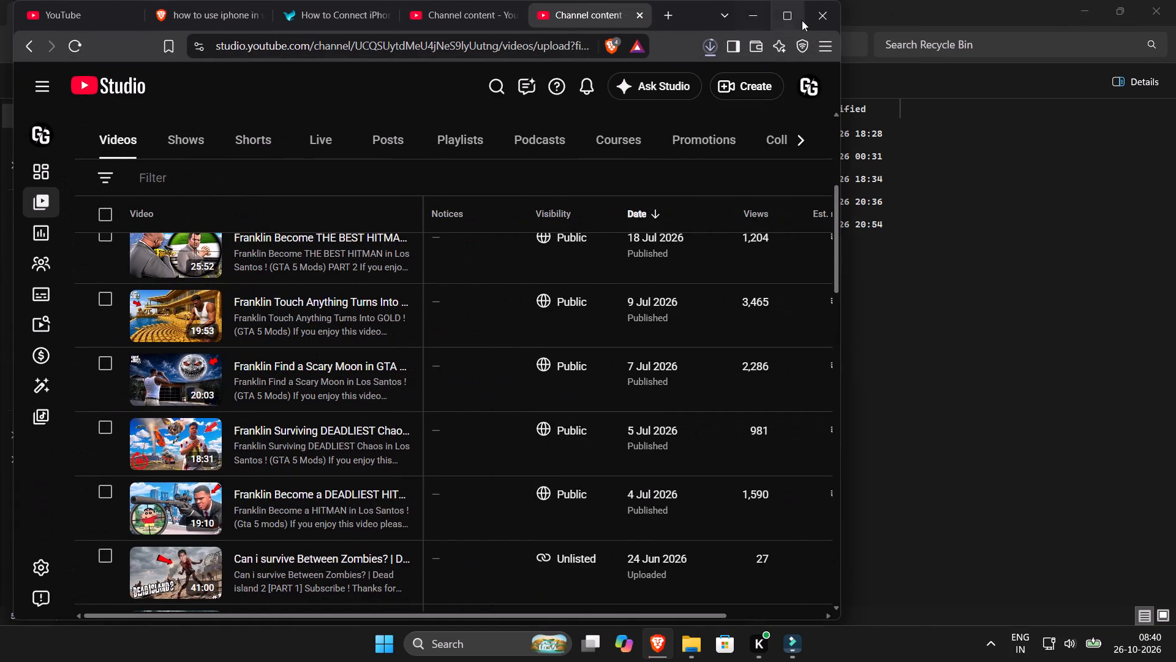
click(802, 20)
Switch to the Filmora project and play the timeline from about 26 seconds.
key(alt+Tab)
key(alt+Tab)
key(space)
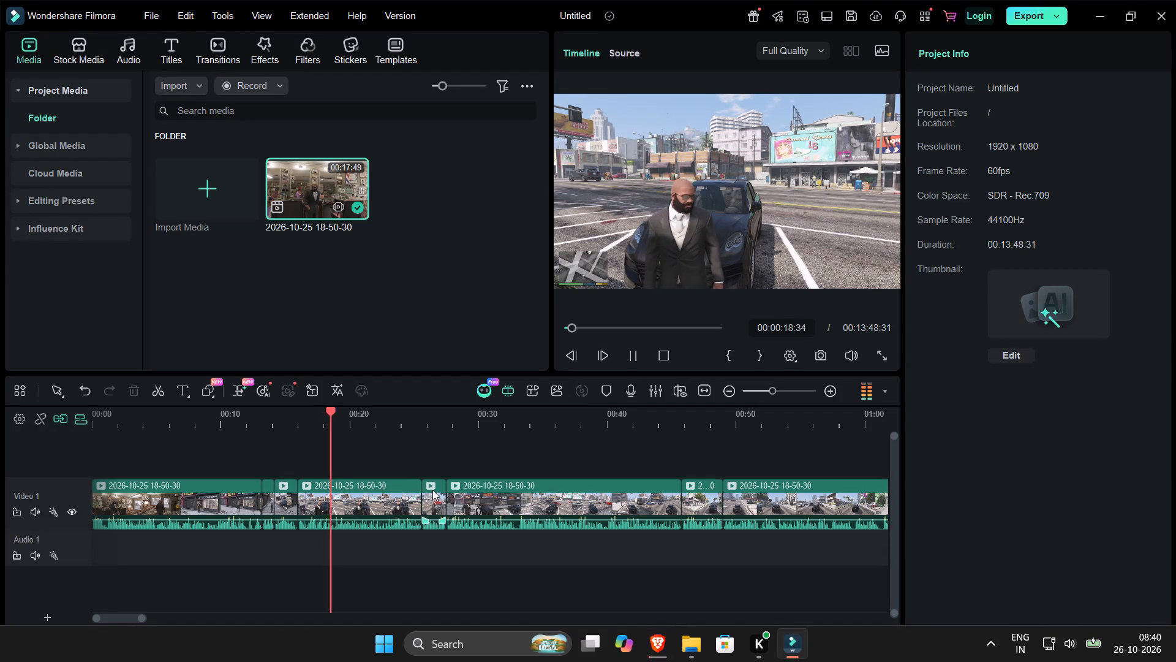
click(425, 421)
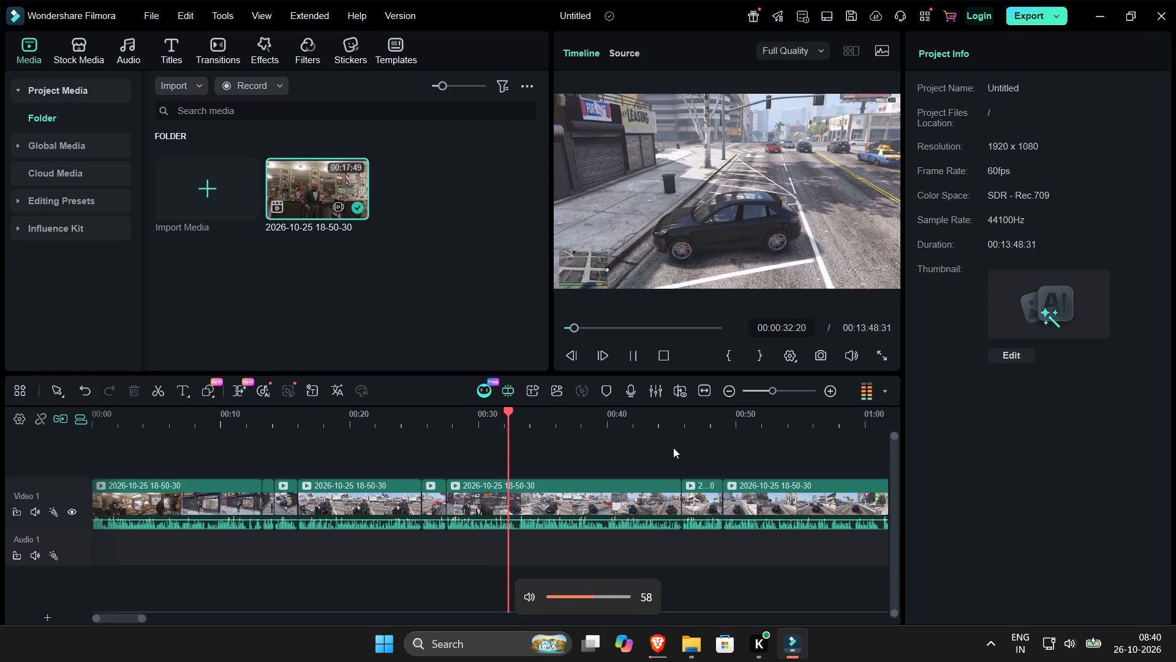
key(ctrl+a)
click(601, 464)
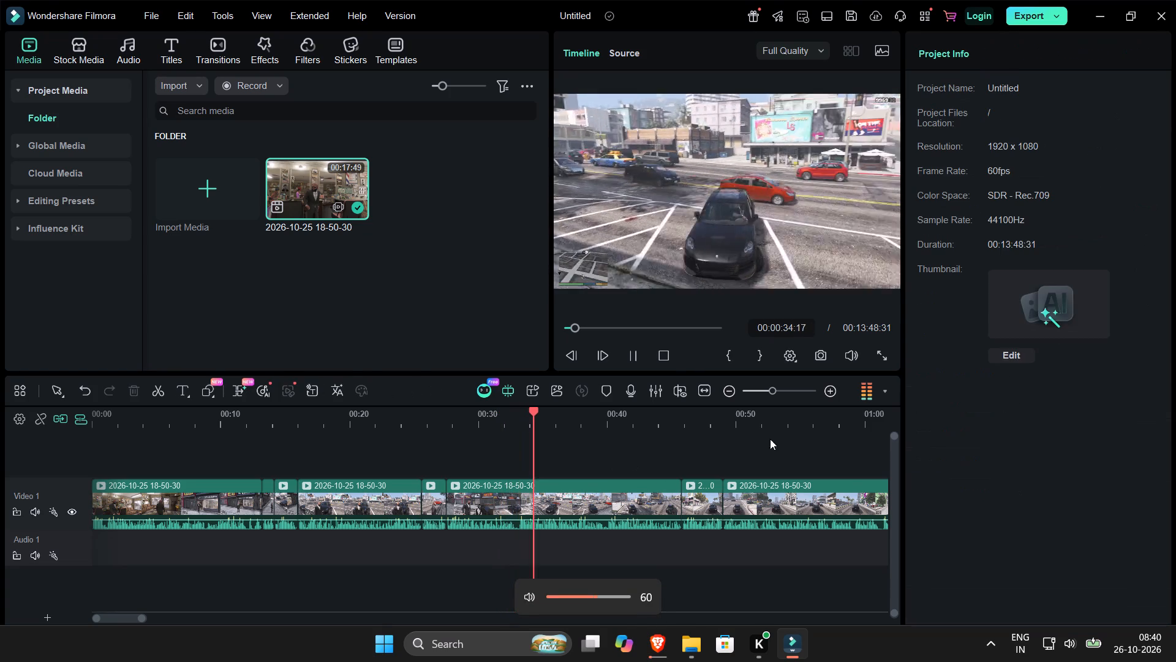
Apply the Low Bass equalizer preset to the Video 1 clip starting at about 28 seconds and replay it from about 38 seconds.
click(567, 482)
scroll(962, 468, down, 2)
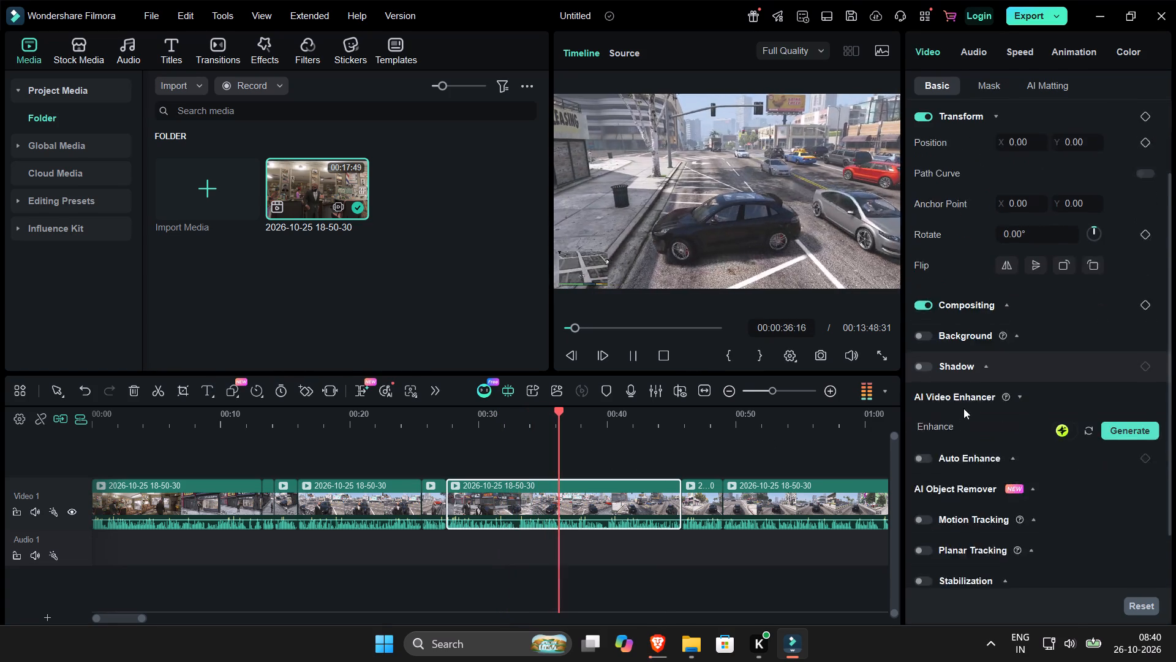
click(973, 47)
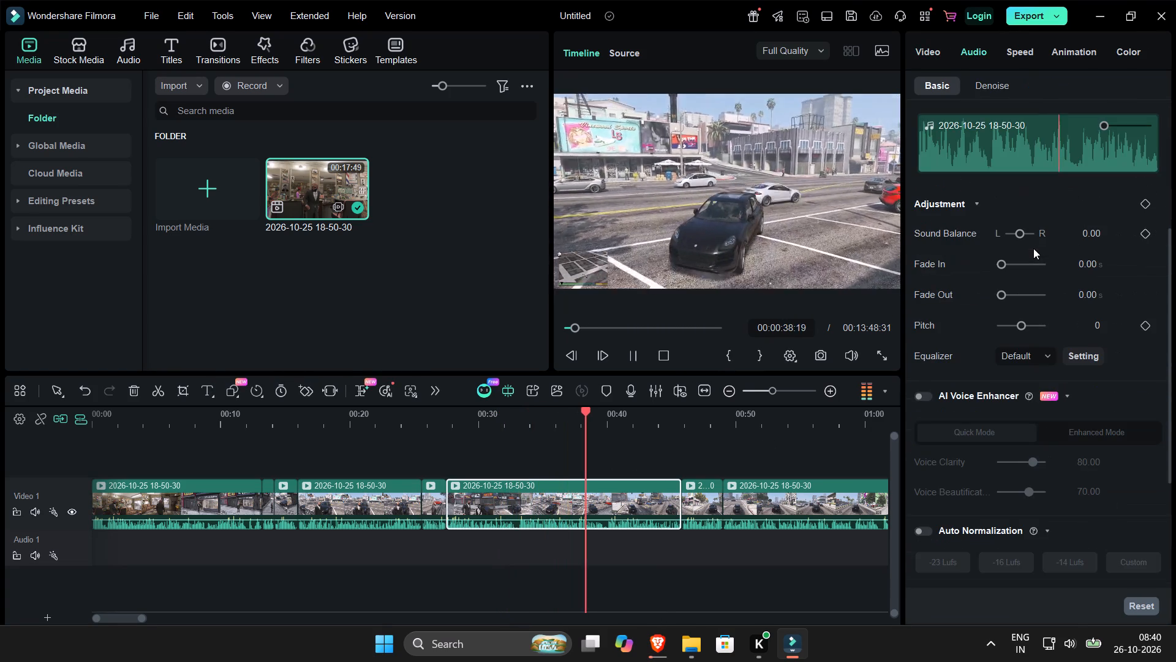
click(1043, 356)
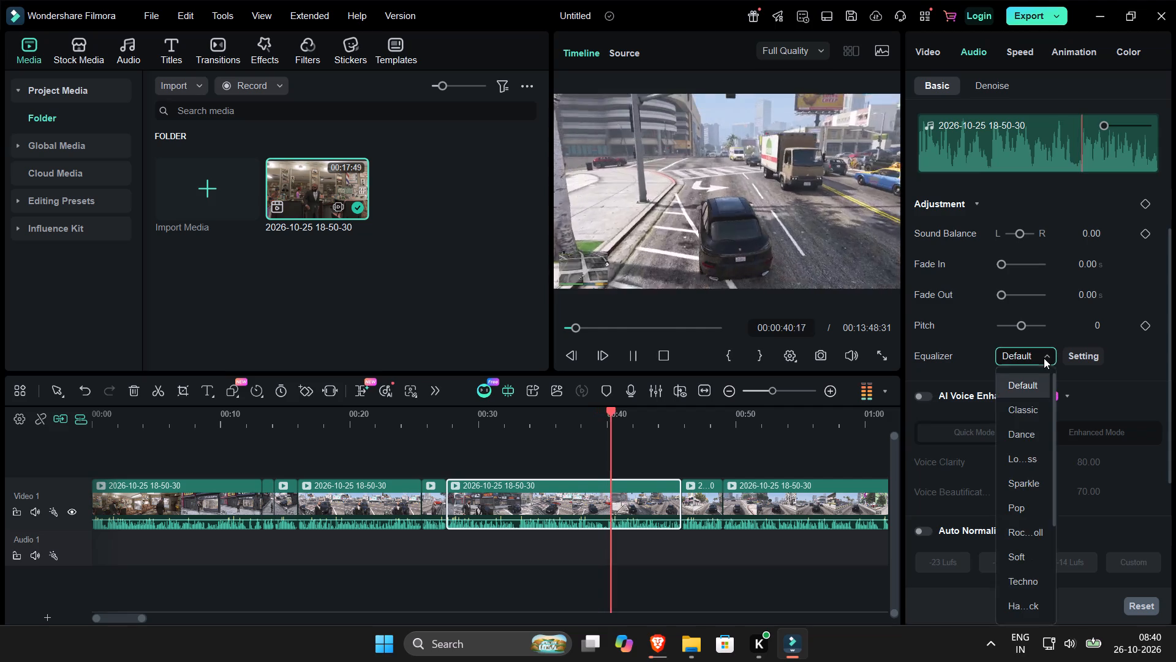
click(1028, 462)
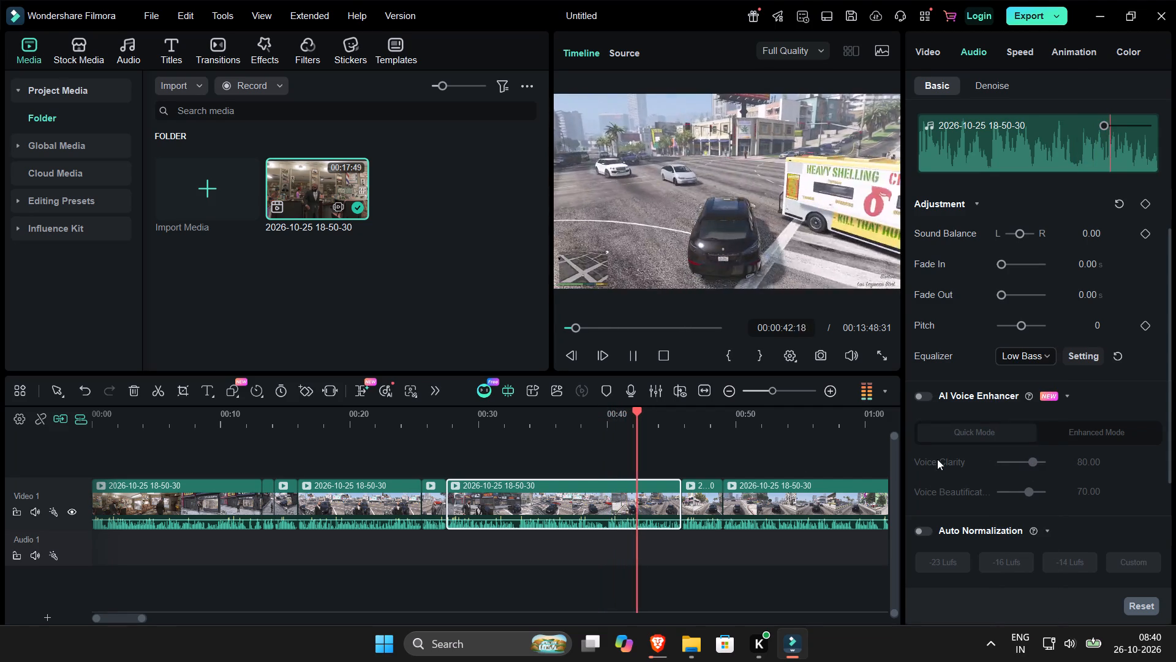
click(695, 466)
click(585, 419)
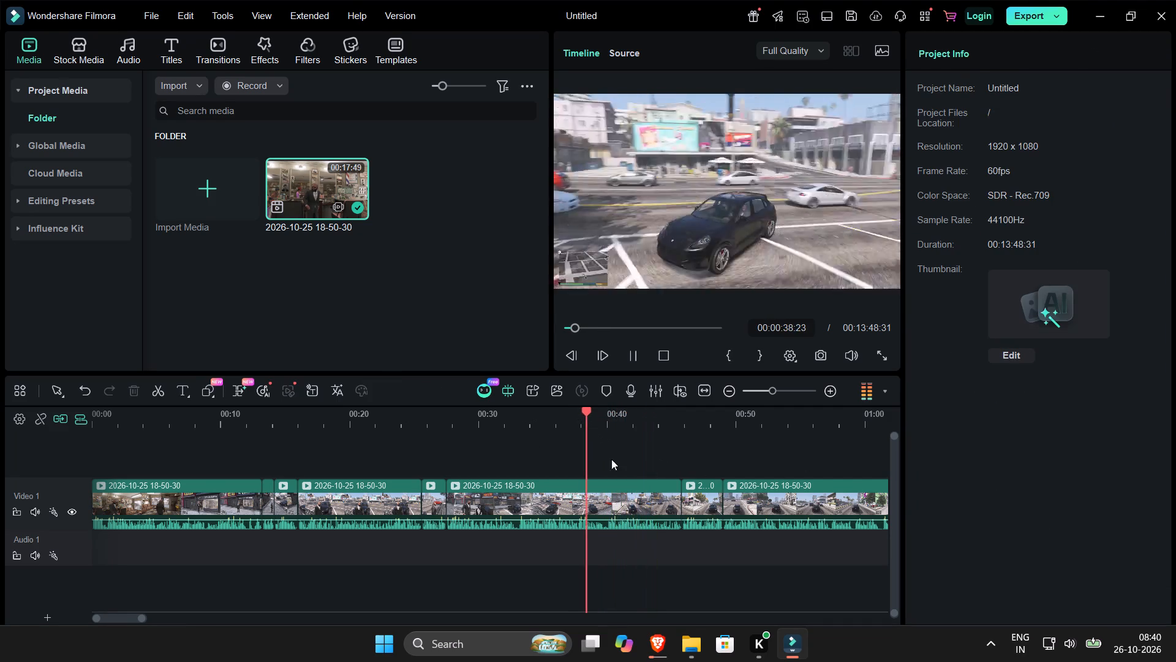
Customise the equalizer of the Video 1 clip at 28 seconds: 2k -3.24, 4k -5.76, 8k -6.48, 16k -5.40; replay from about 31 seconds.
click(578, 486)
click(1091, 353)
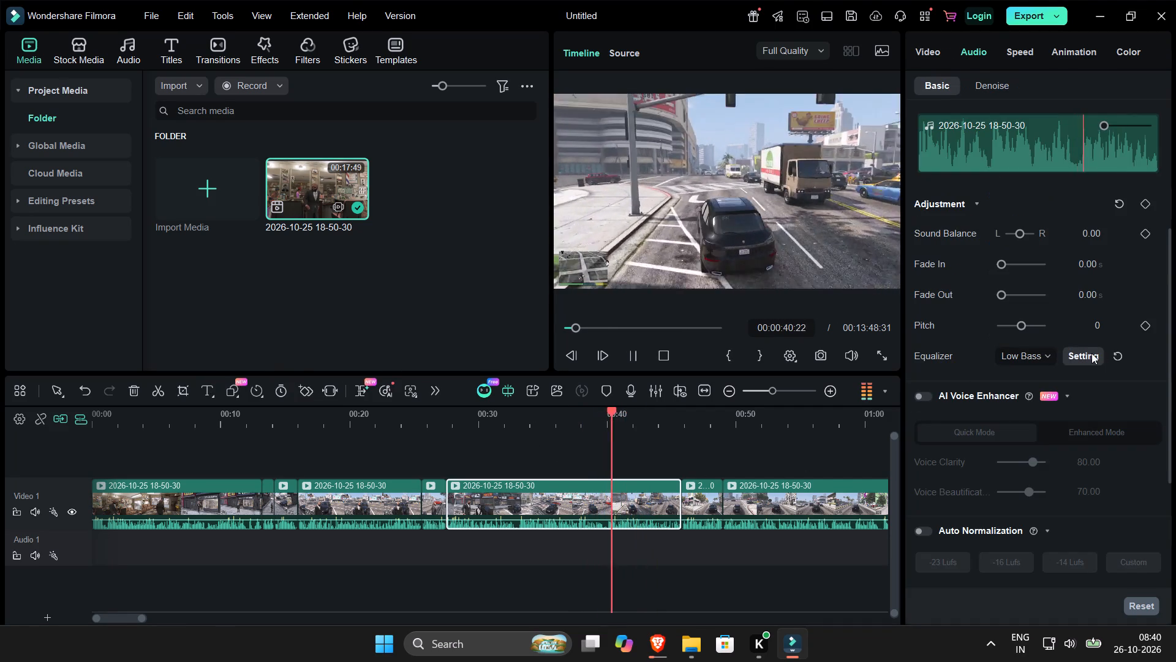
click(705, 309)
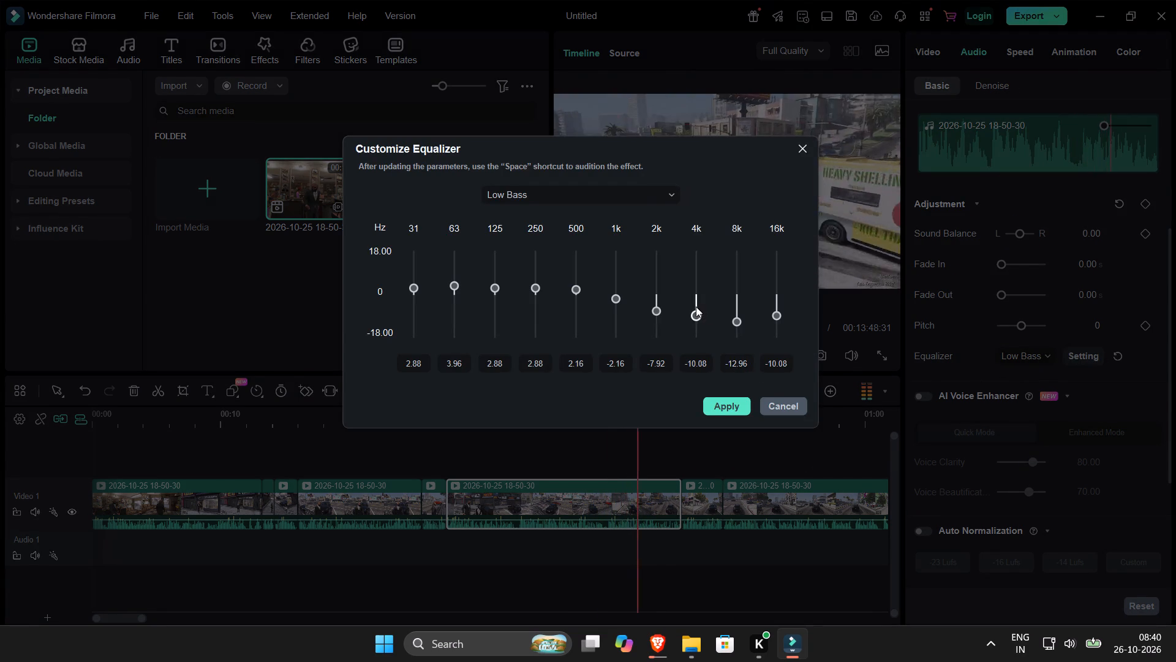
click(696, 306)
click(655, 301)
click(737, 308)
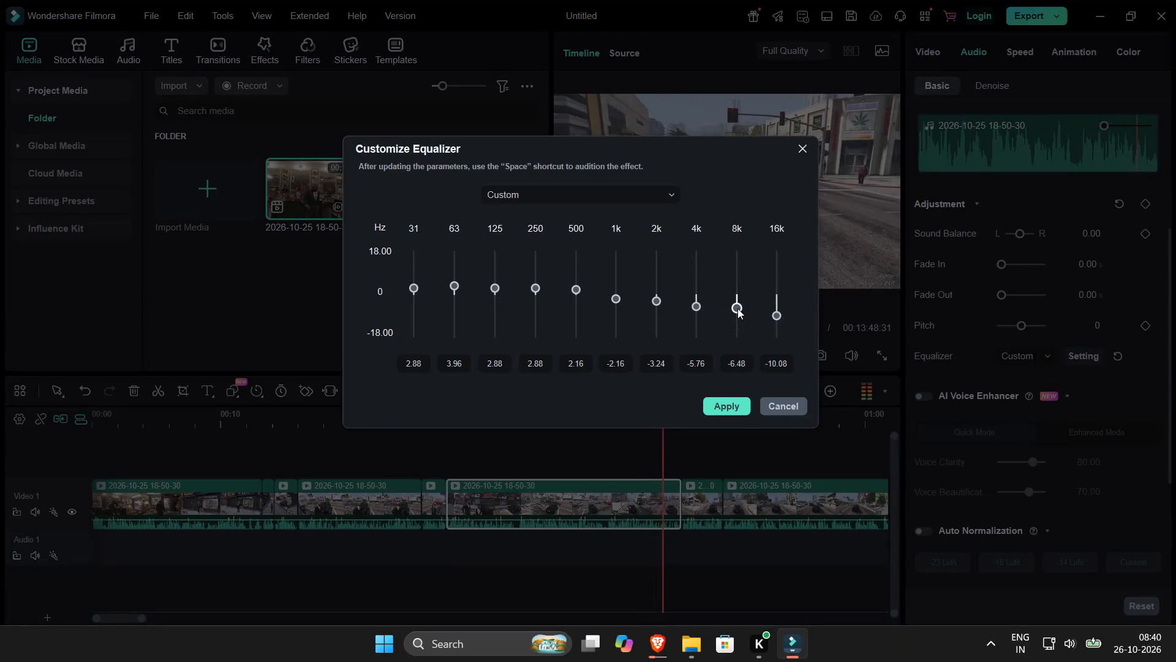
click(780, 306)
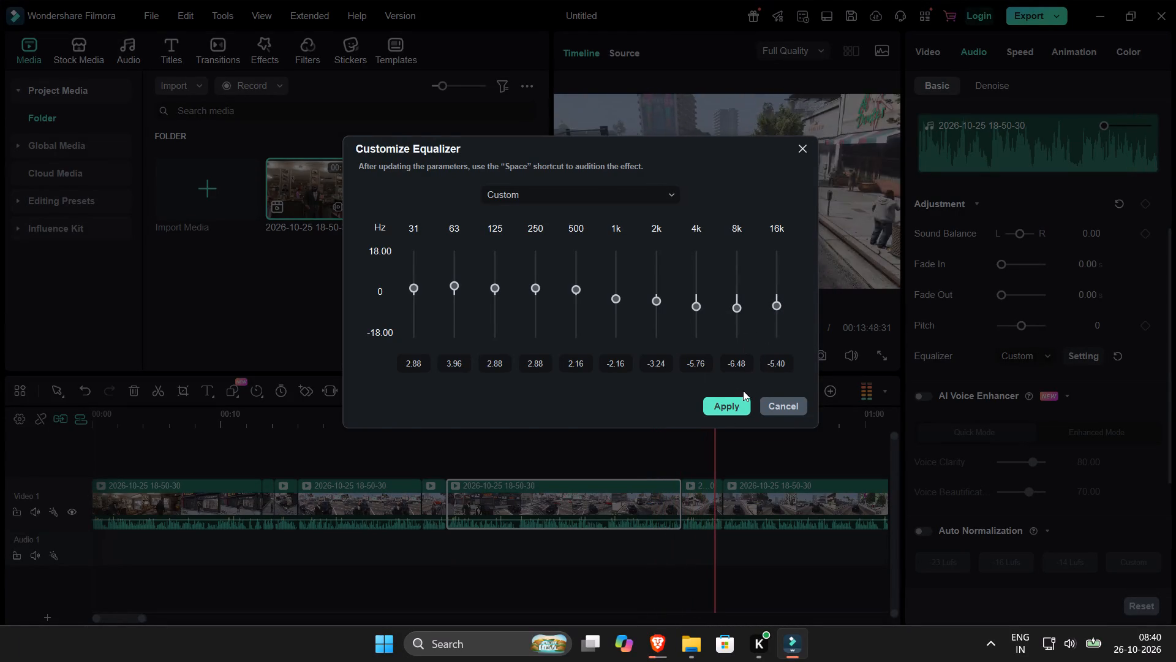
click(734, 409)
click(502, 406)
click(500, 414)
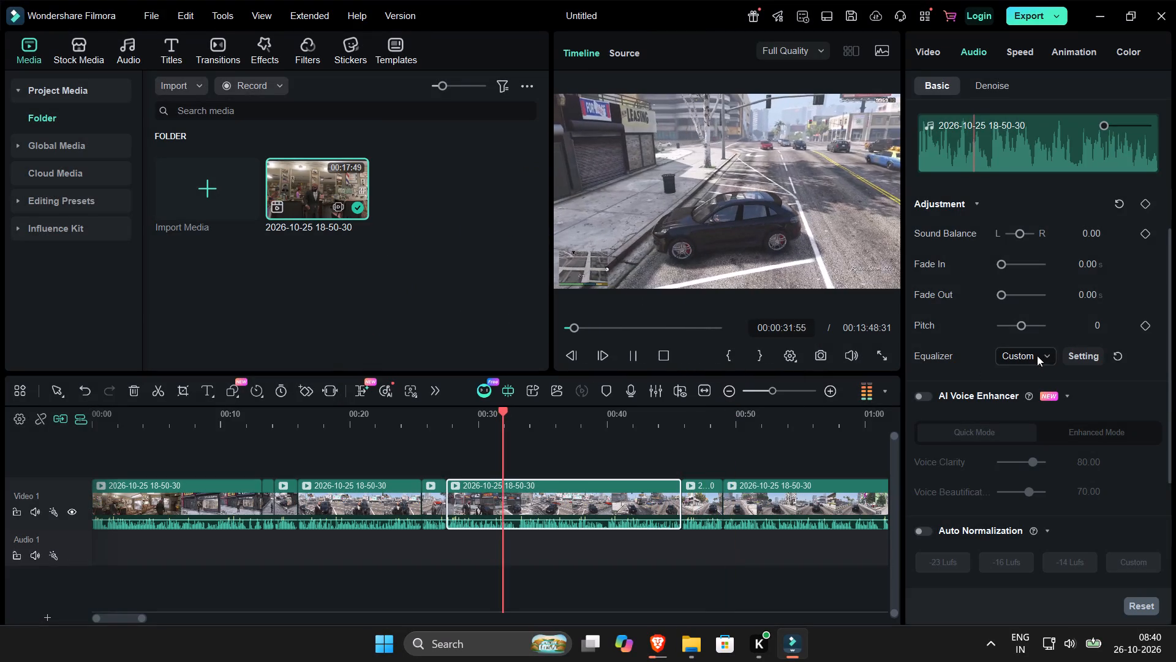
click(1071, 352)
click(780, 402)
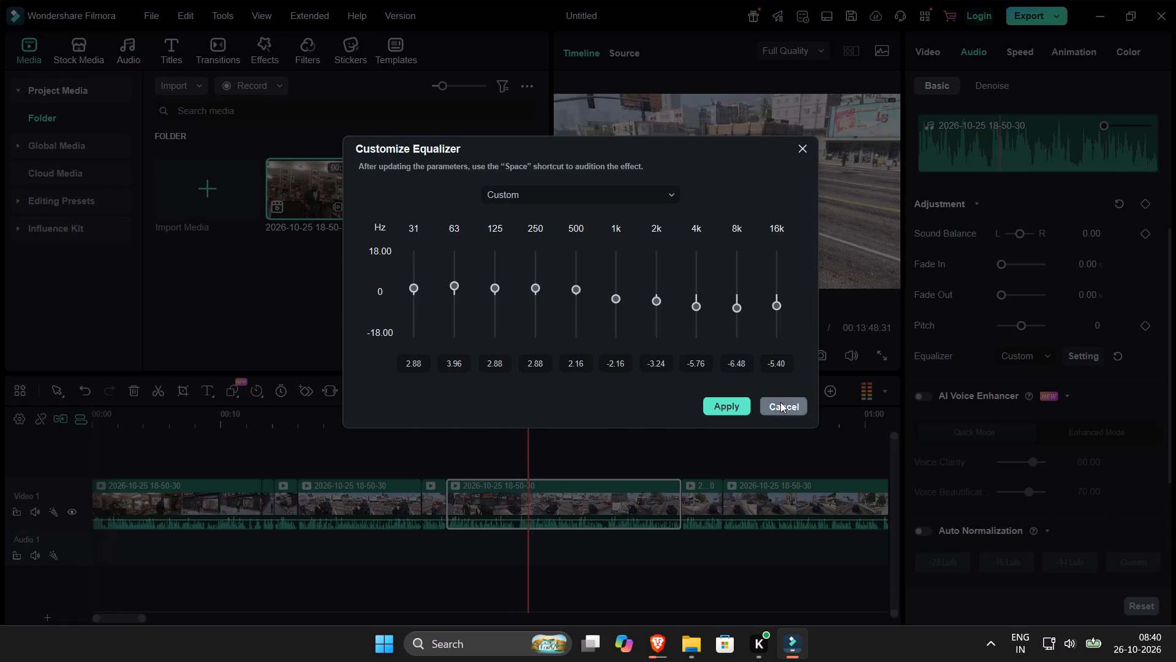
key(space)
Select all clips on the timeline, pick an equalizer preset for them together, and play the result from about 45 seconds.
key(ctrl+a)
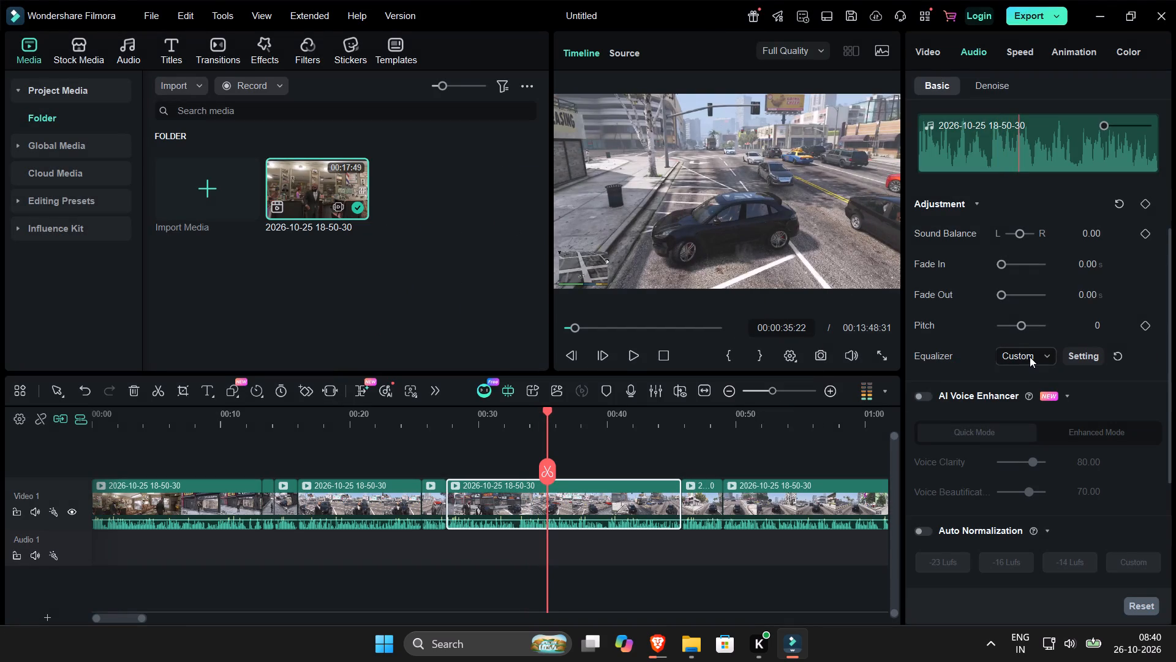
click(782, 461)
key(ctrl+a)
click(593, 498)
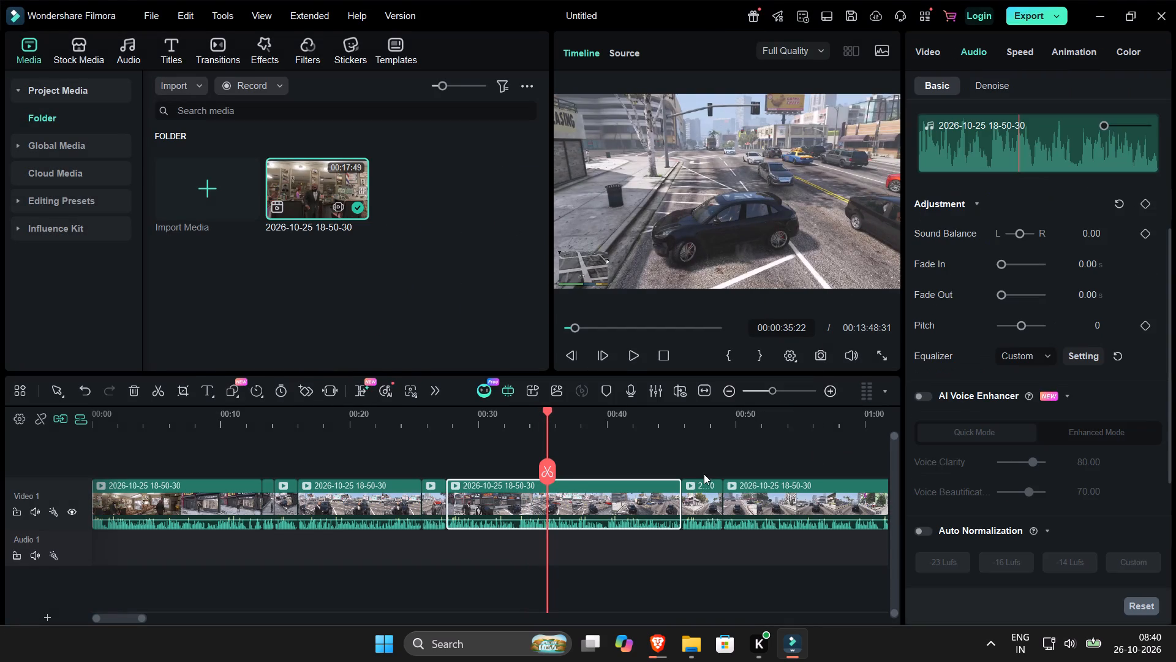
key(ctrl+a)
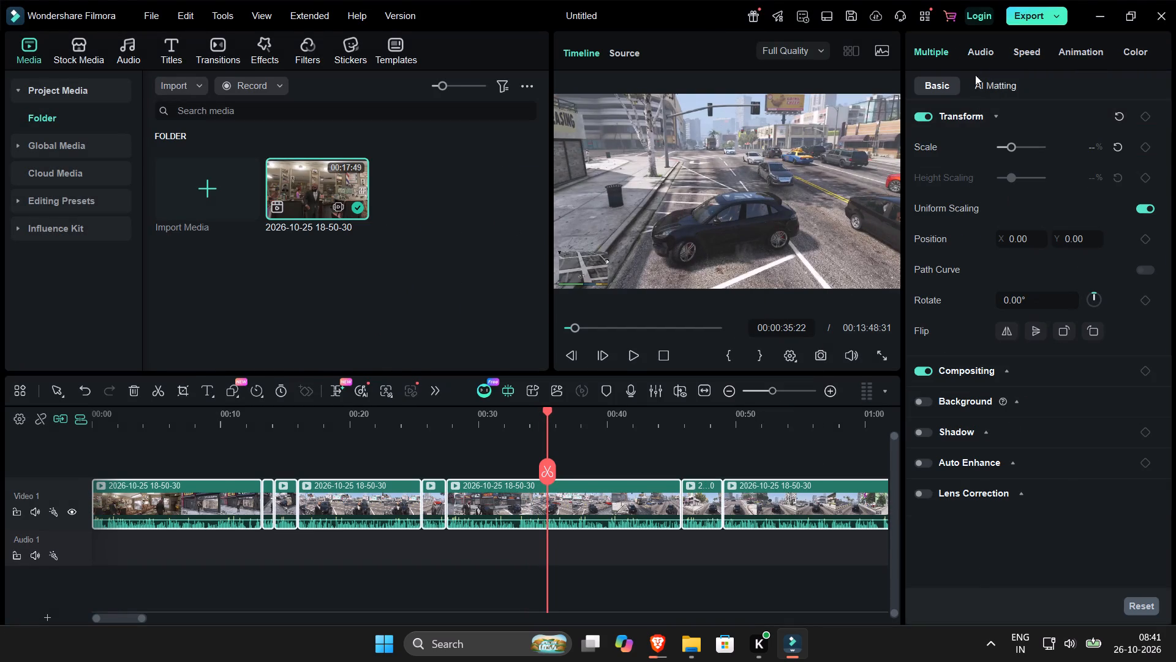
click(975, 56)
click(1027, 356)
scroll(1009, 441, down, 6)
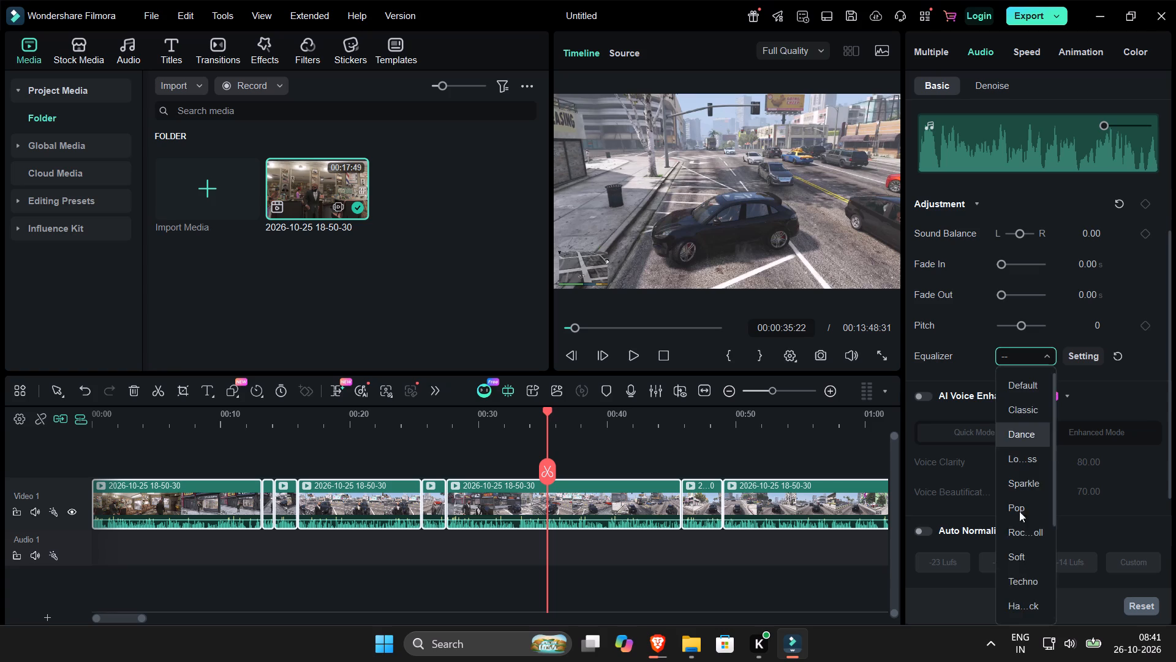
scroll(1014, 482, down, 3)
click(1020, 611)
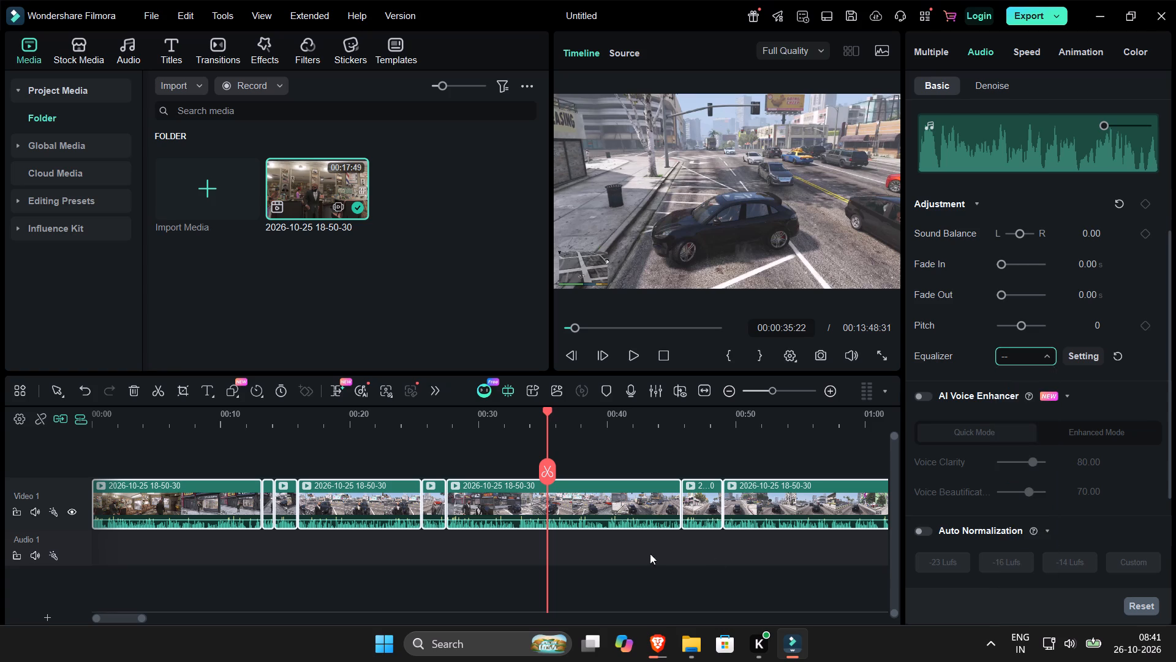
click(631, 561)
key(space)
click(673, 422)
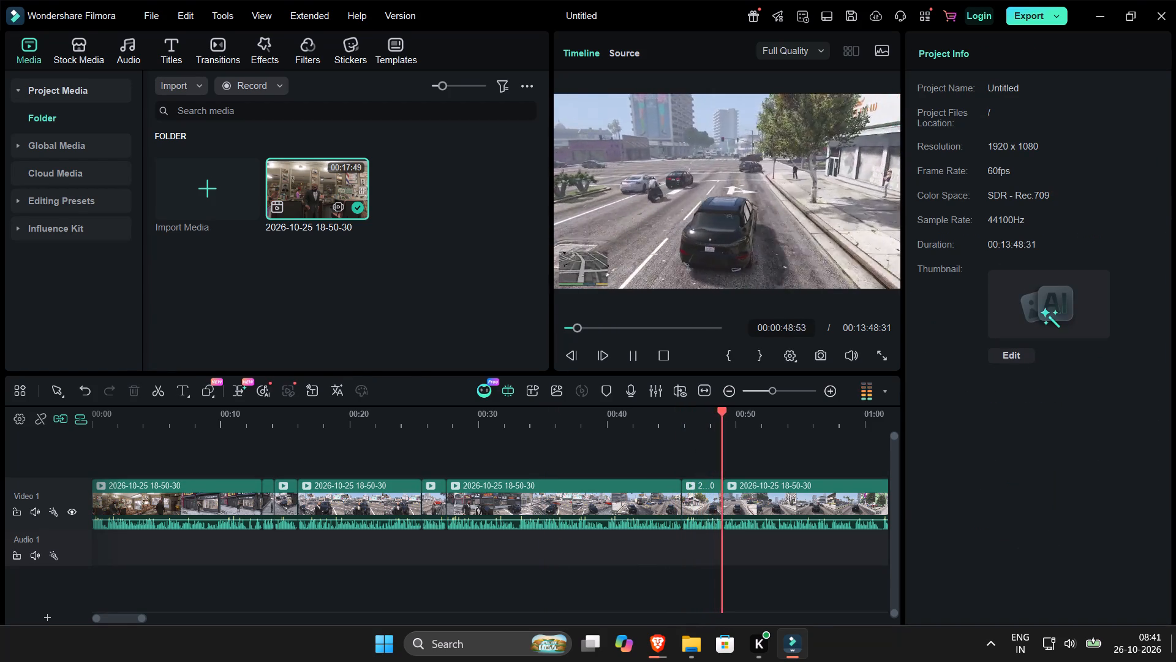
key(space)
Minimise the Filmora and Brave windows and launch OBS Studio.
click(1104, 13)
click(1103, 0)
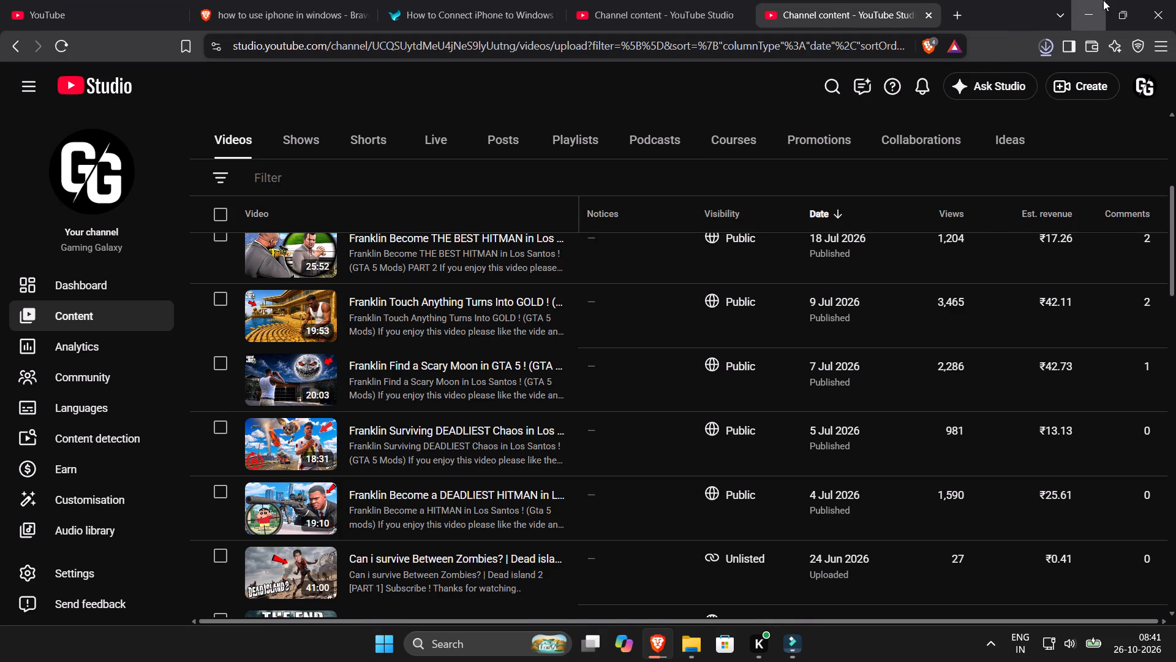
click(1175, 661)
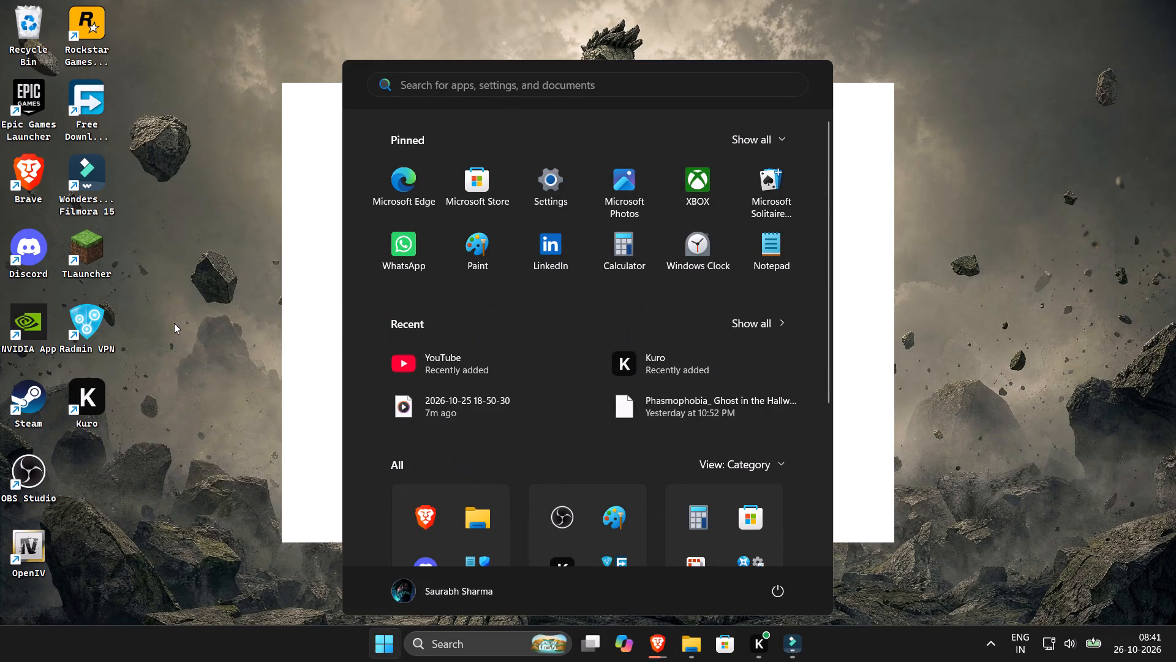
key(o)
text(bs)
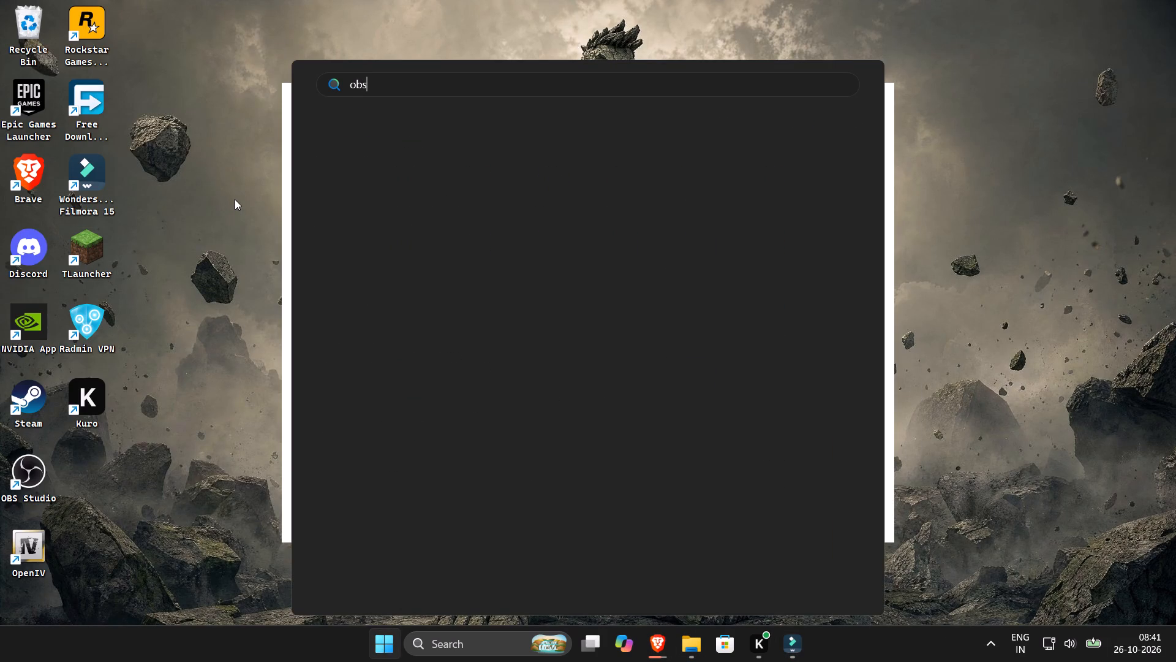
key(Return)
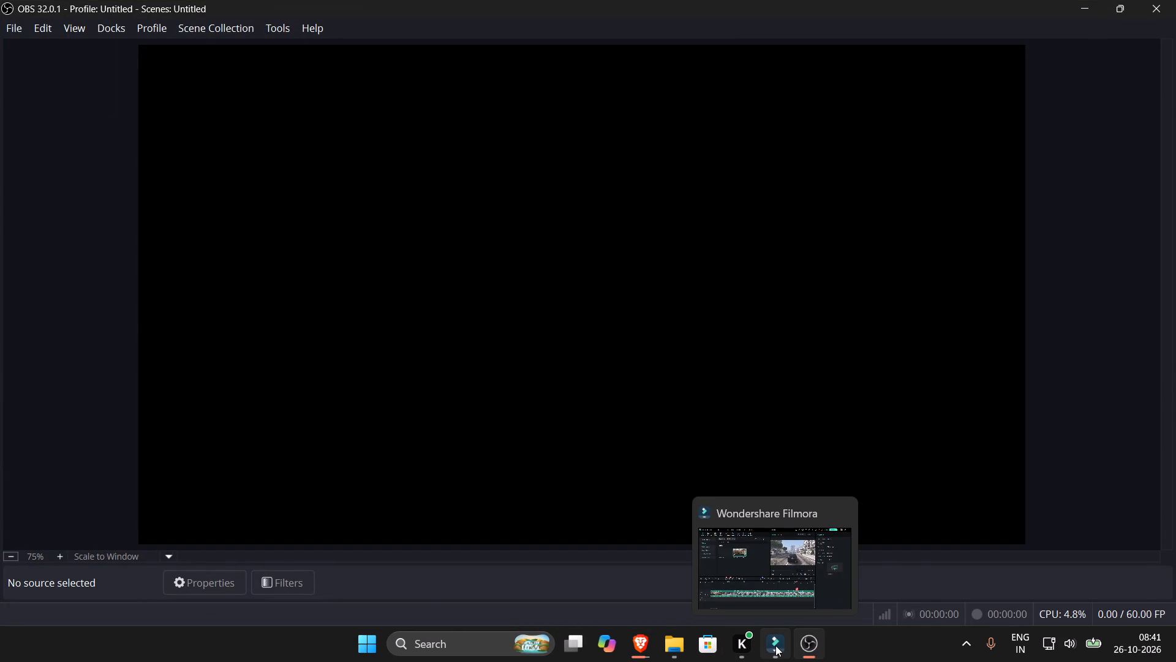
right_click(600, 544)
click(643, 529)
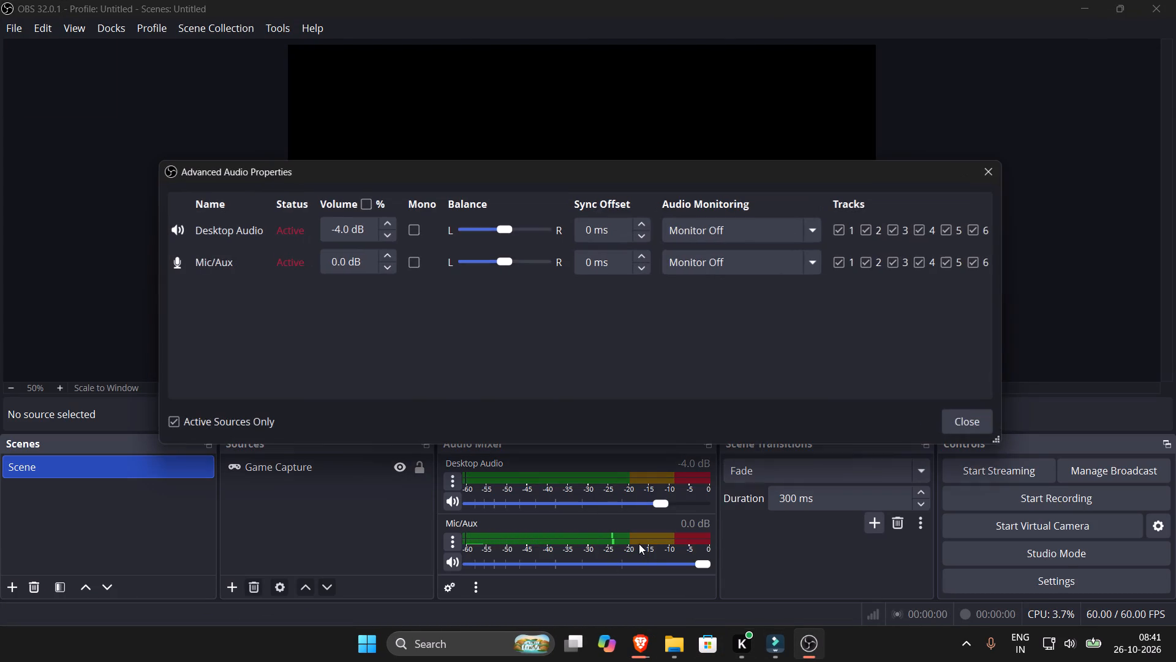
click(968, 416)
Set the High band of the Mic/Aux source's 3-Band Equalizer filter to about 3 dB.
right_click(639, 540)
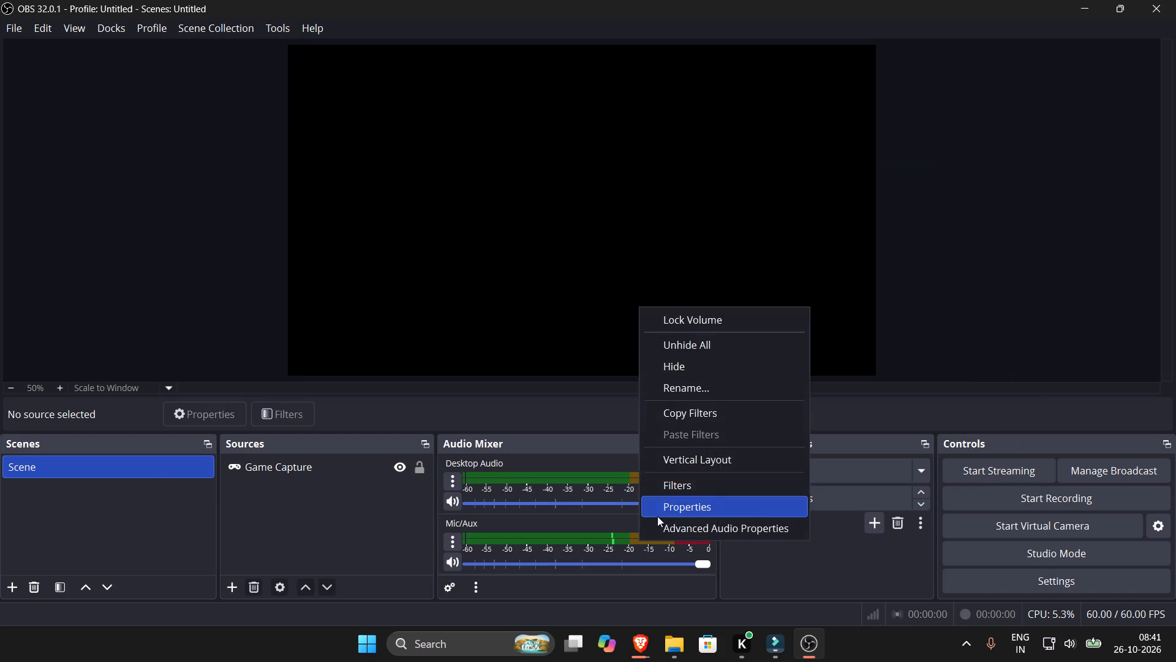
click(689, 482)
click(311, 159)
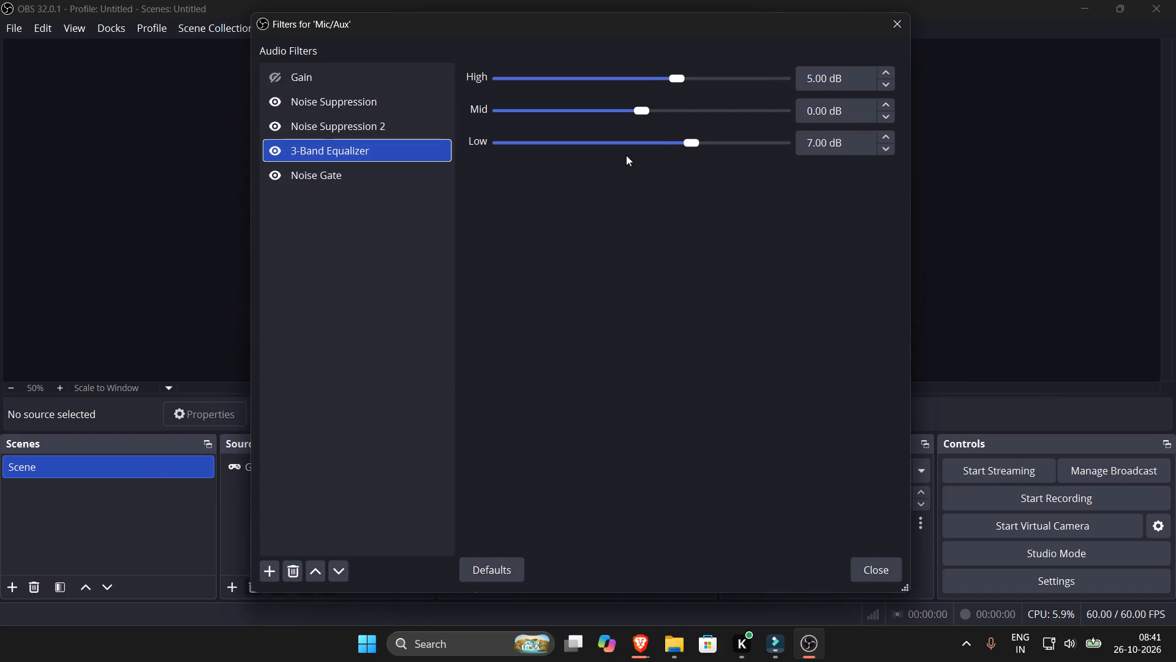
drag(810, 143, 804, 143)
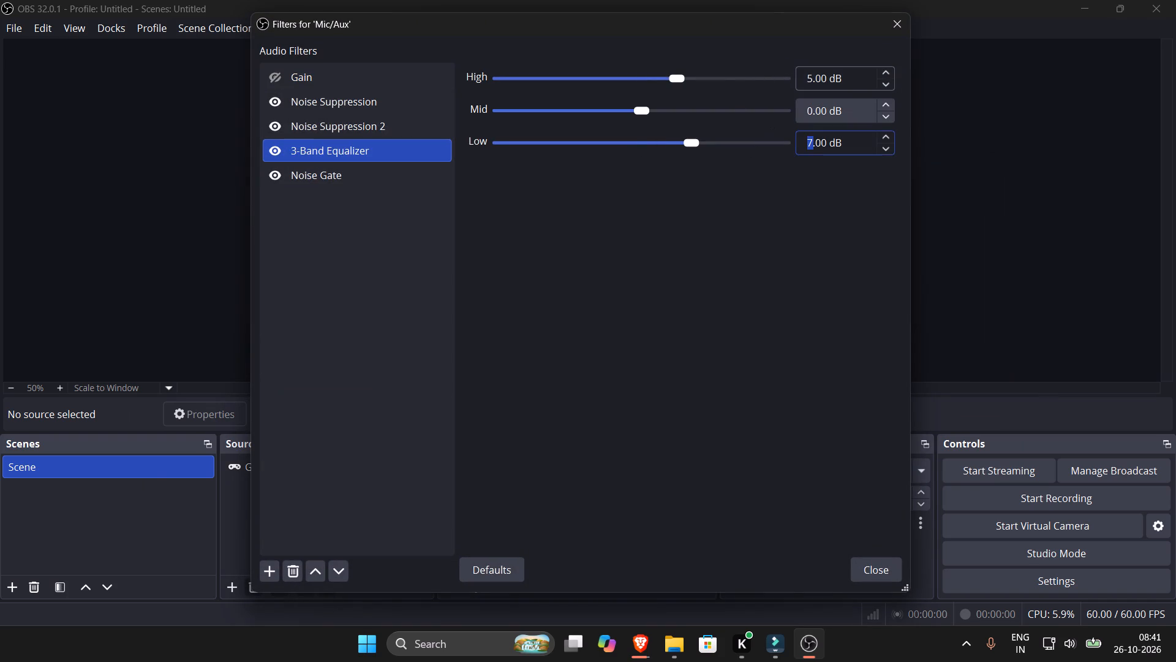
drag(809, 80, 793, 79)
key(BackSpace)
key(0)
key(BackSpace)
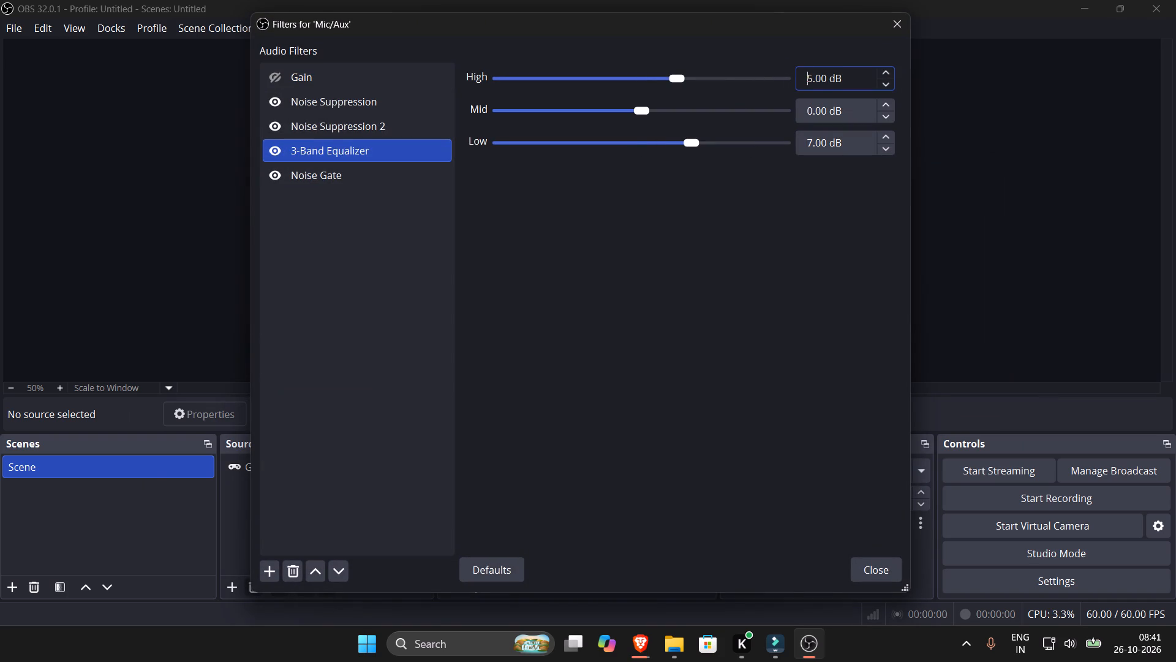
key(Right)
key(BackSpace)
key(3)
drag(645, 78, 658, 85)
click(812, 80)
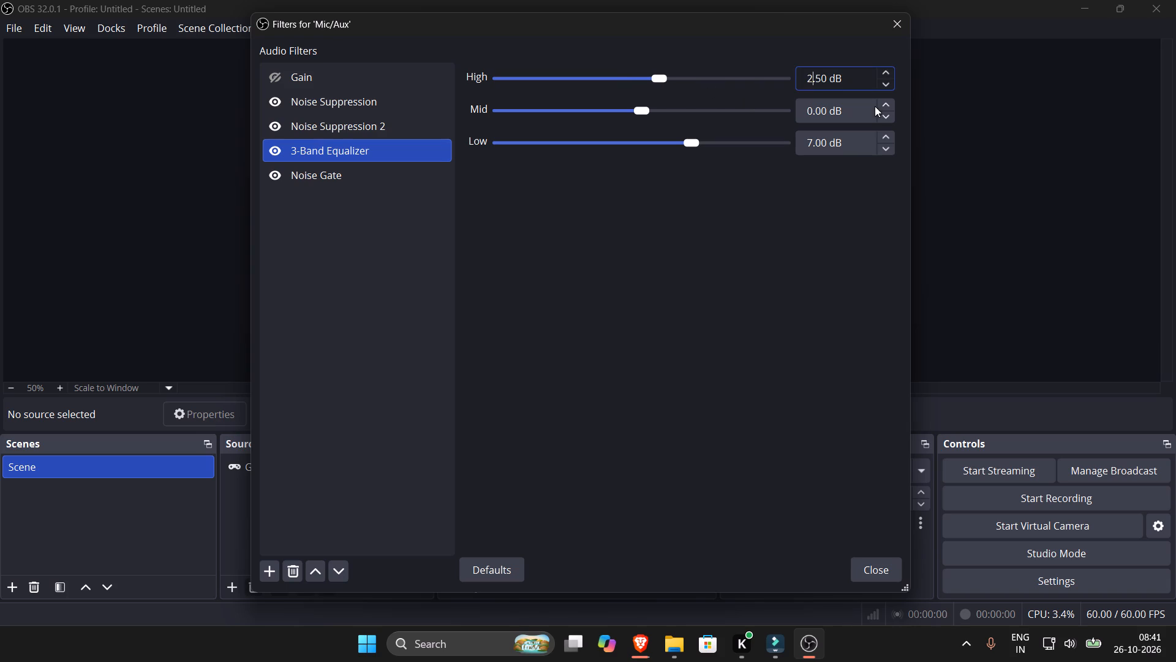
click(665, 78)
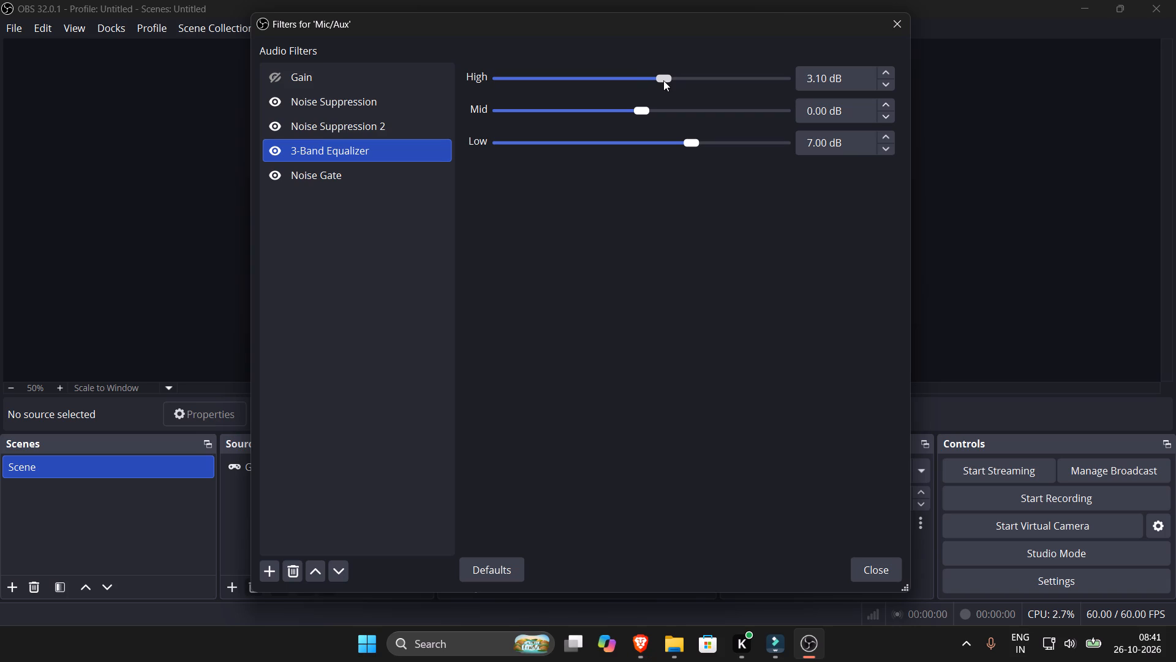
click(888, 76)
click(840, 202)
Check the settings of the two Noise Suppression filters on Mic/Aux and close the filters.
click(337, 136)
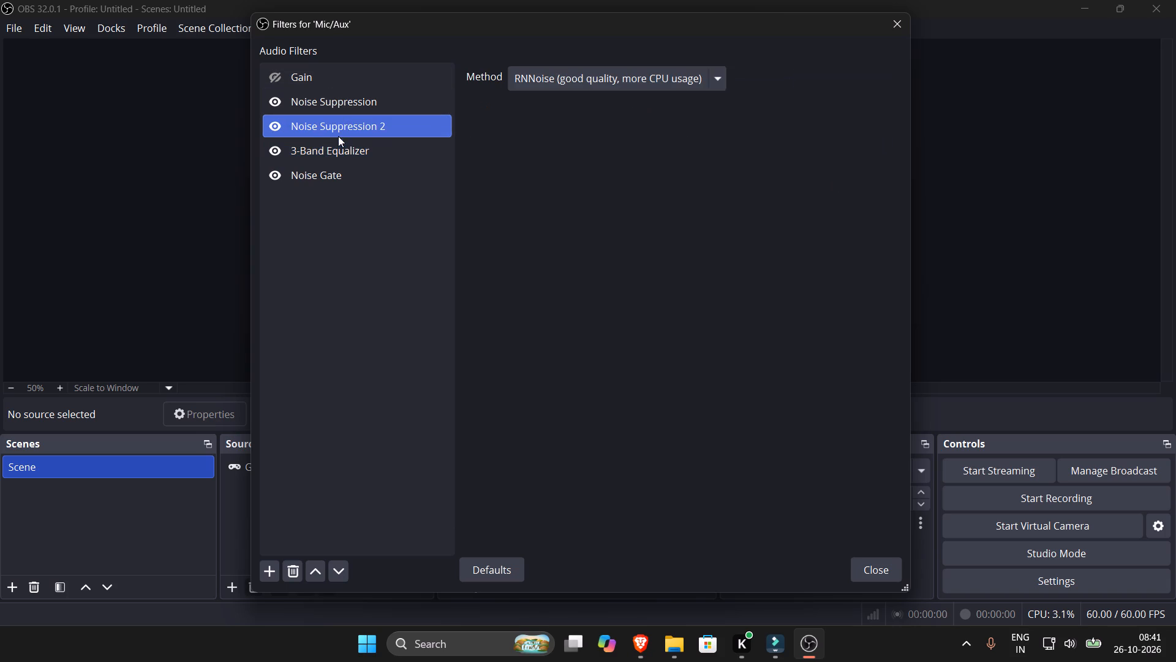
click(345, 113)
click(349, 109)
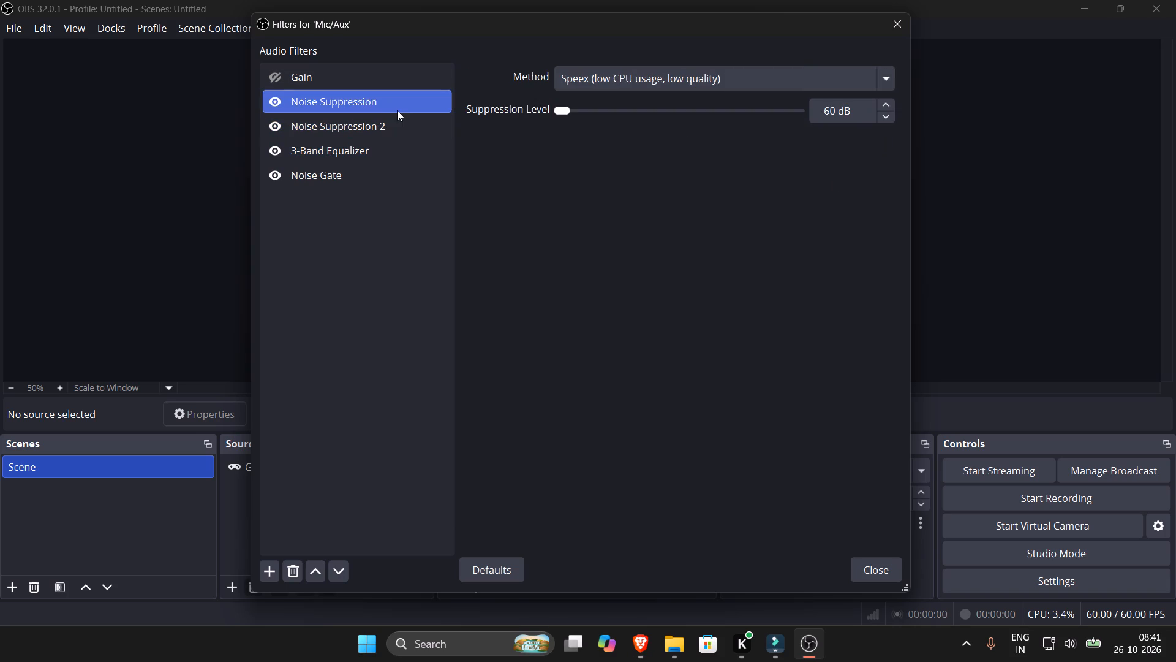
click(871, 569)
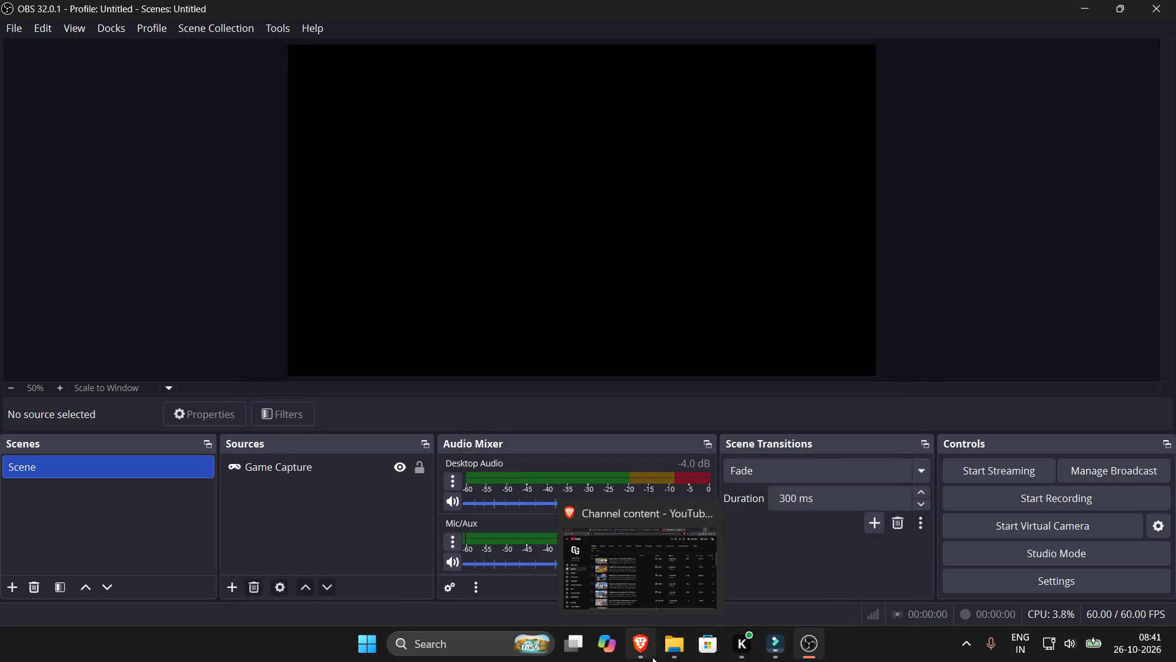
Bring the downloaded Franklin hitman video from Brave into the Filmora timeline above Video 1 at about 20 seconds, keeping the 1920x1080 60fps project settings.
click(652, 657)
drag(903, 102, 766, 360)
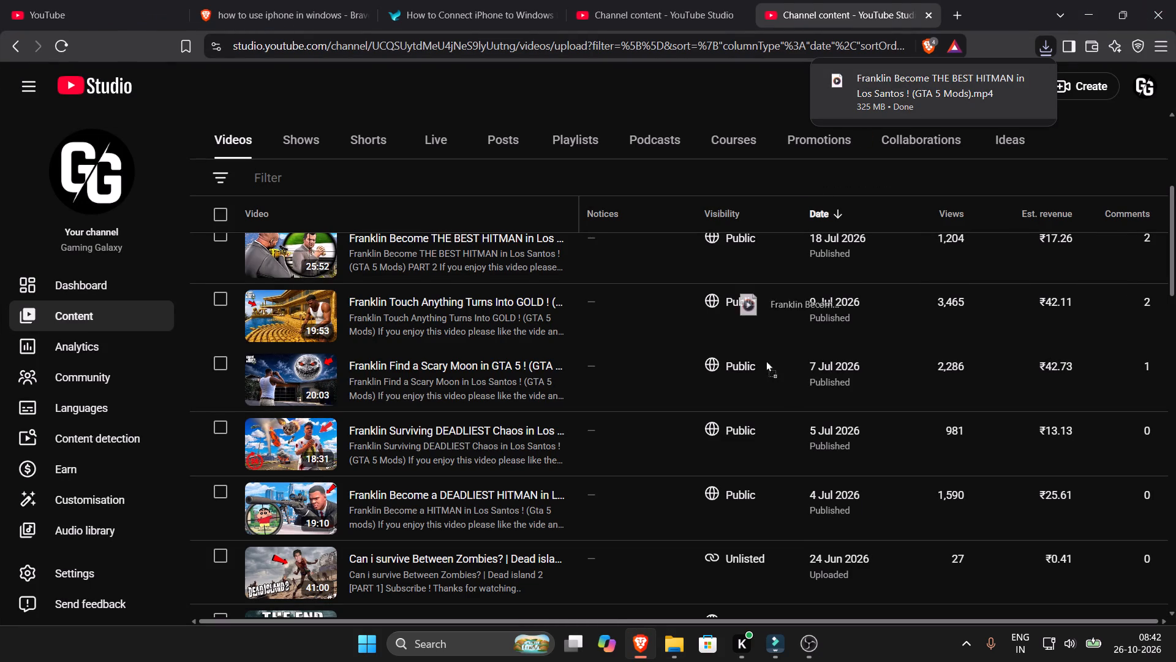
drag(766, 360, 330, 465)
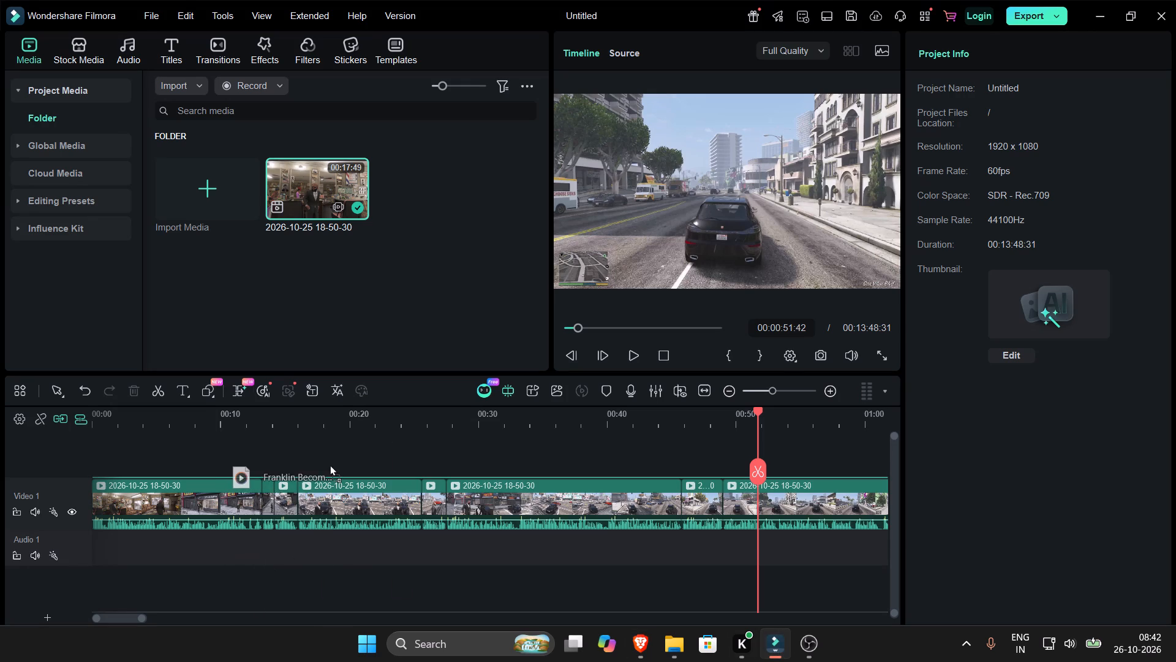
drag(330, 465, 344, 464)
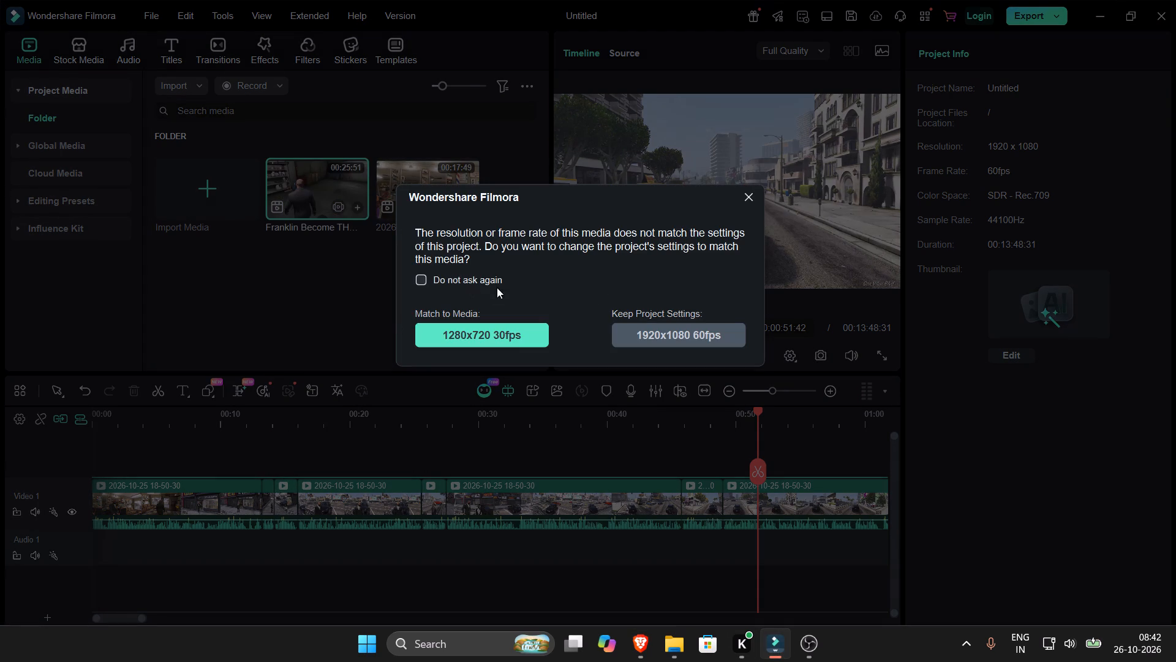
click(662, 332)
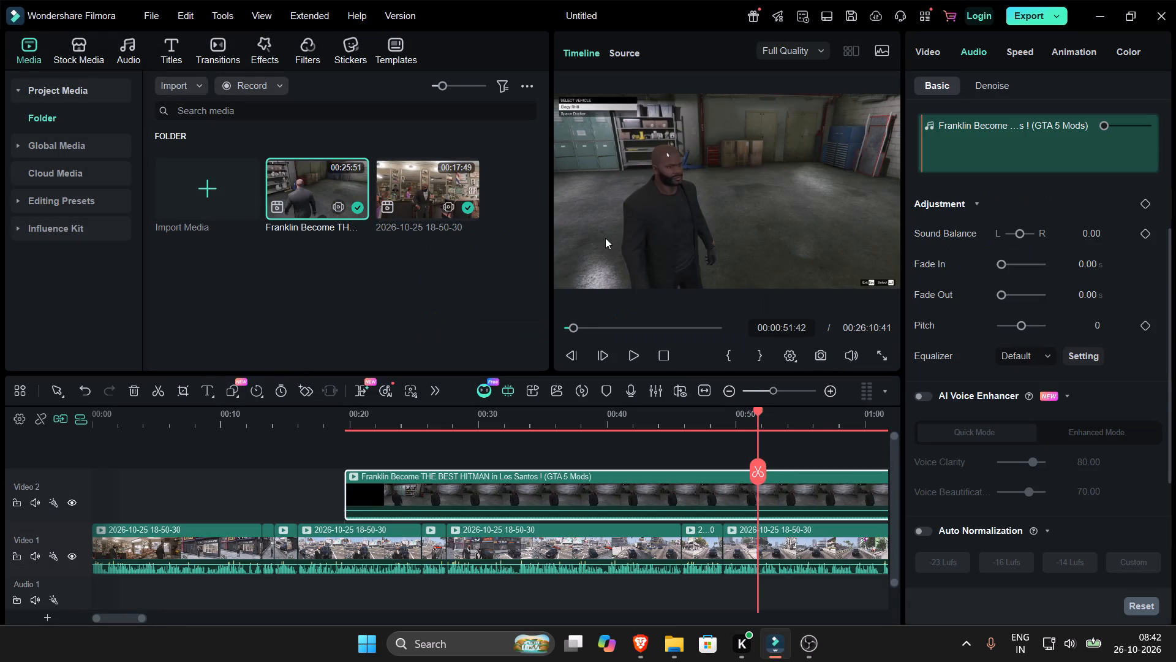
Play the timeline from about 11 seconds and move the Franklin hitman clip on Video 2 to start at about 16 seconds.
click(235, 416)
key(space)
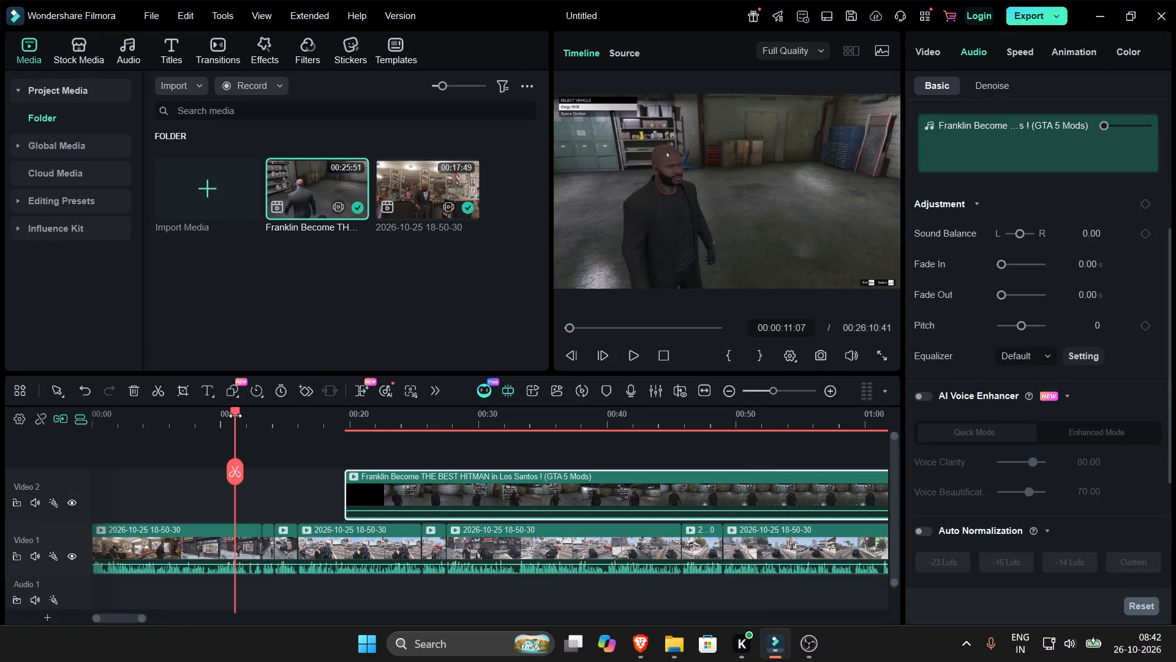
click(282, 492)
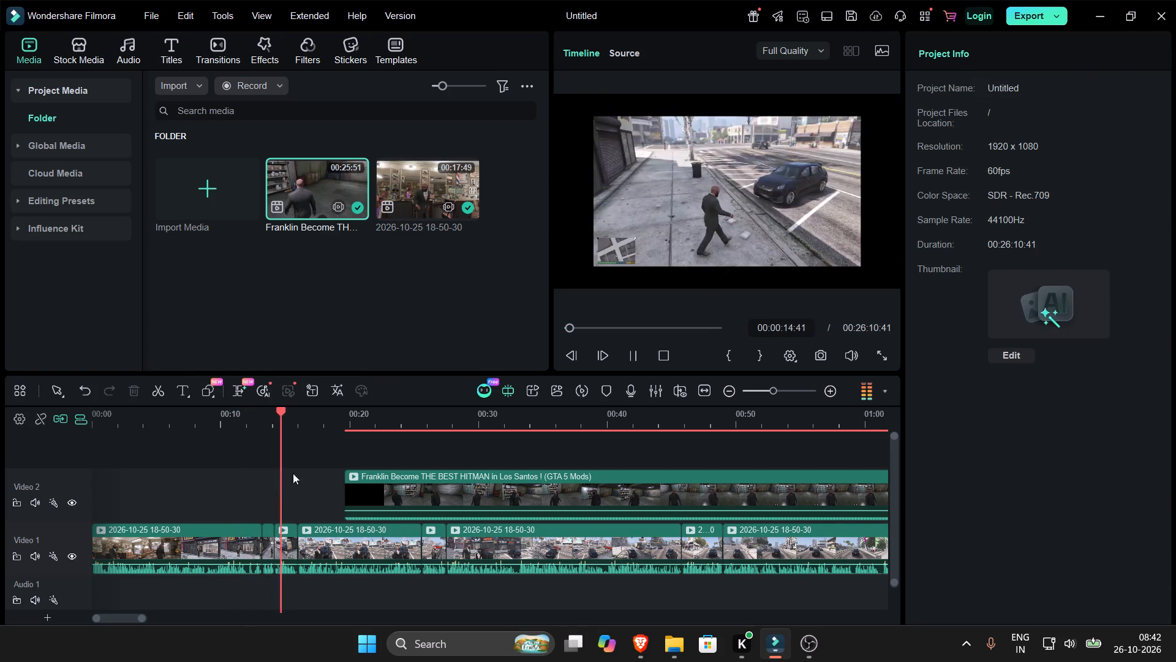
drag(420, 487, 415, 487)
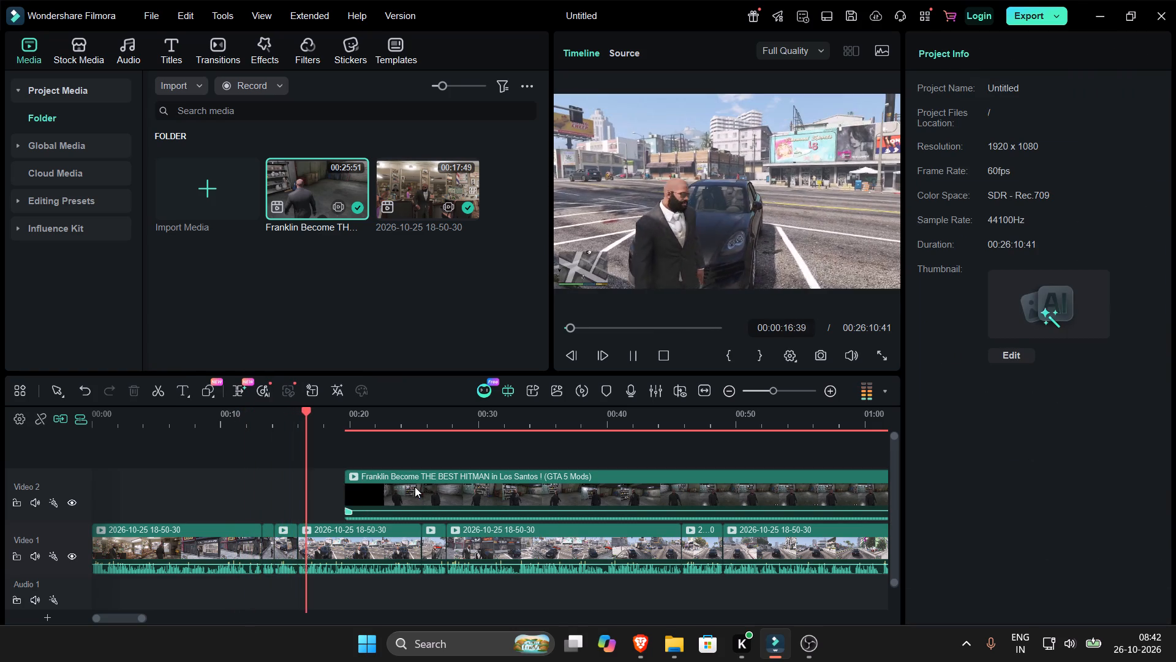
drag(415, 487, 372, 488)
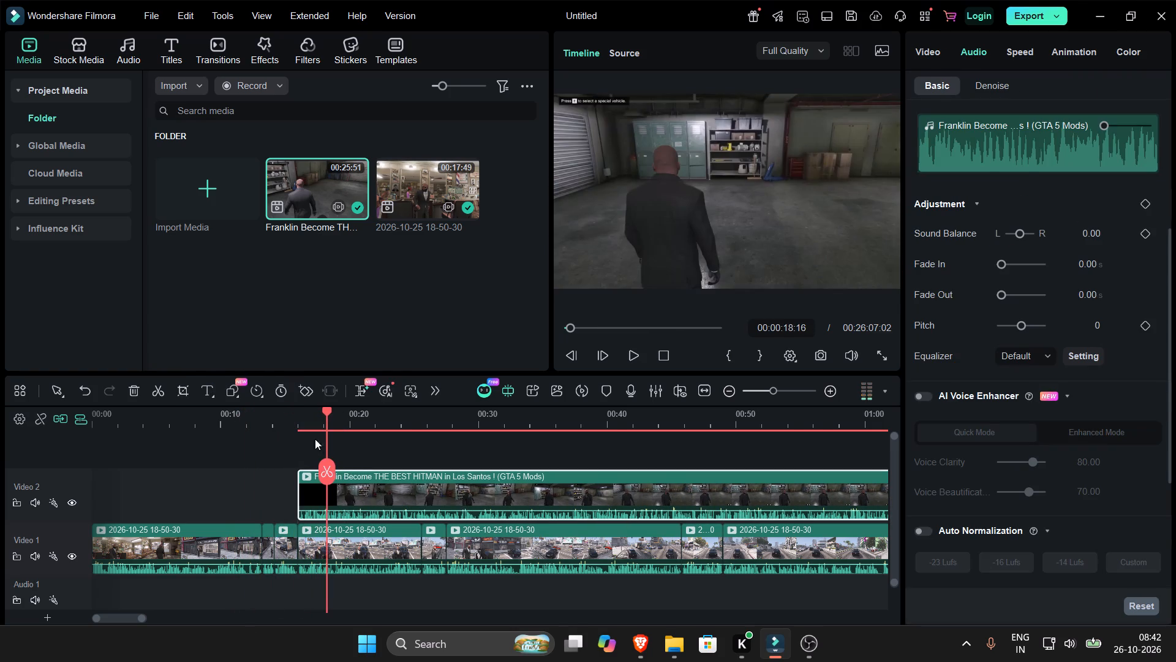
Lower the Franklin hitman clip's volume on Video 2 all the way down to silence.
click(290, 436)
key(space)
key(space)
drag(416, 509, 416, 527)
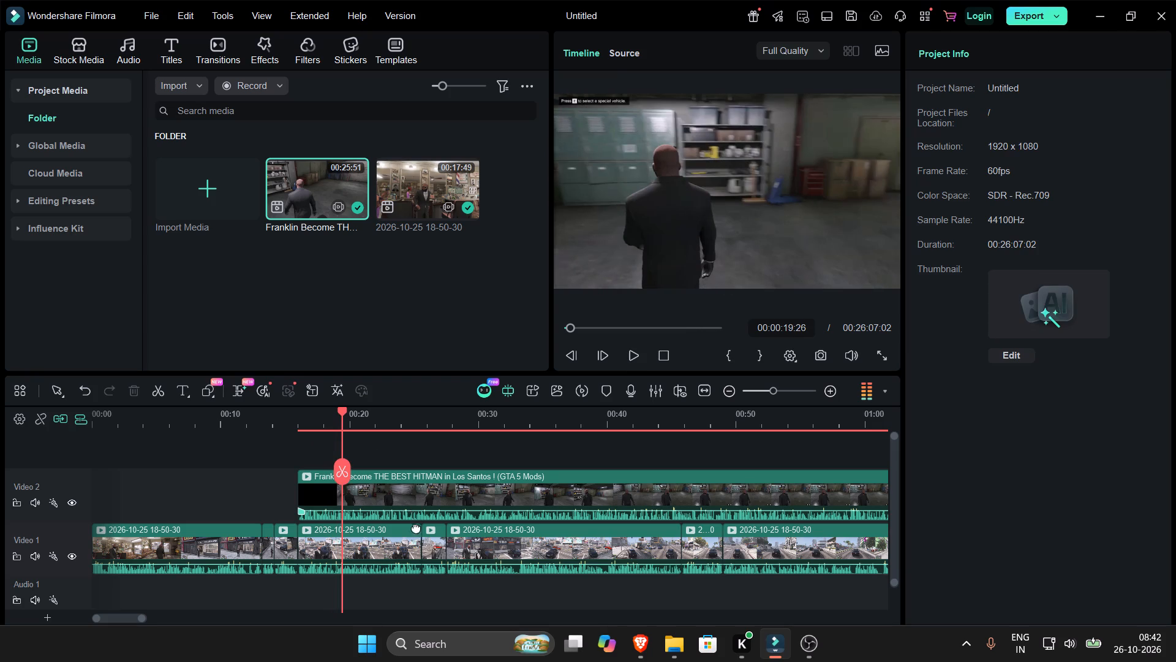
drag(416, 527, 415, 536)
Play the timeline on from about 19 seconds and split the Franklin hitman clip on Video 2 at 00:00:20:47.
key(space)
click(398, 485)
key(space)
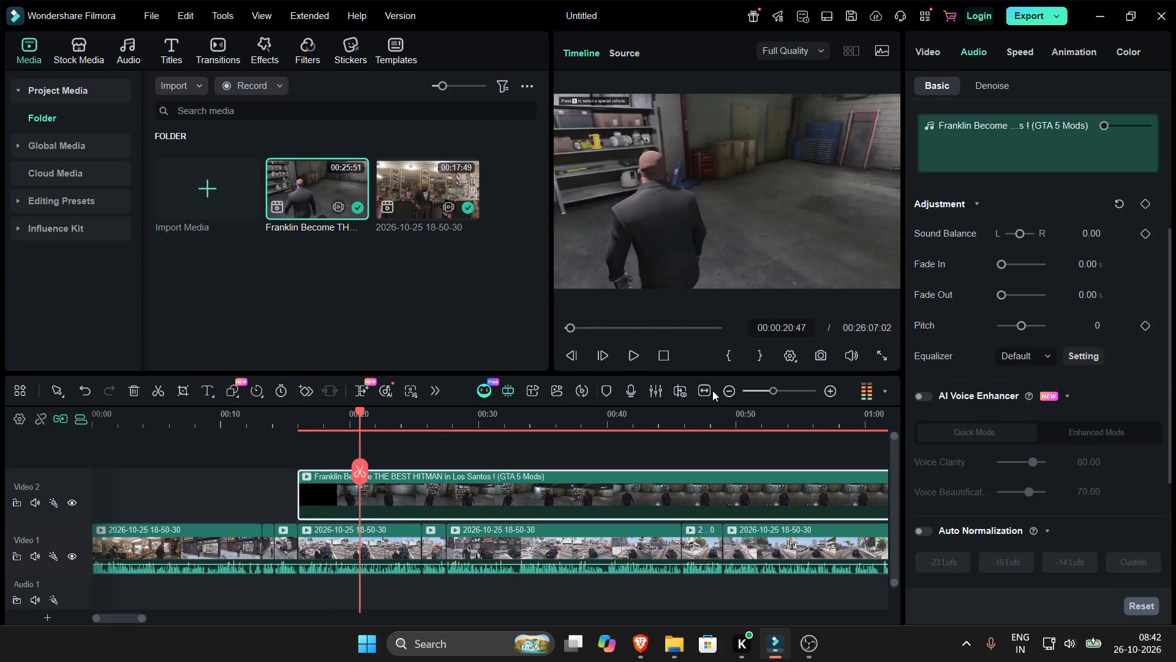
key(ctrl+b)
Remove the Franklin clip's section between 00:00:20:47 and 00:08:02:29 on Video 2 and close the gap with the remaining footage.
triple_click(728, 387)
click(459, 438)
click(470, 424)
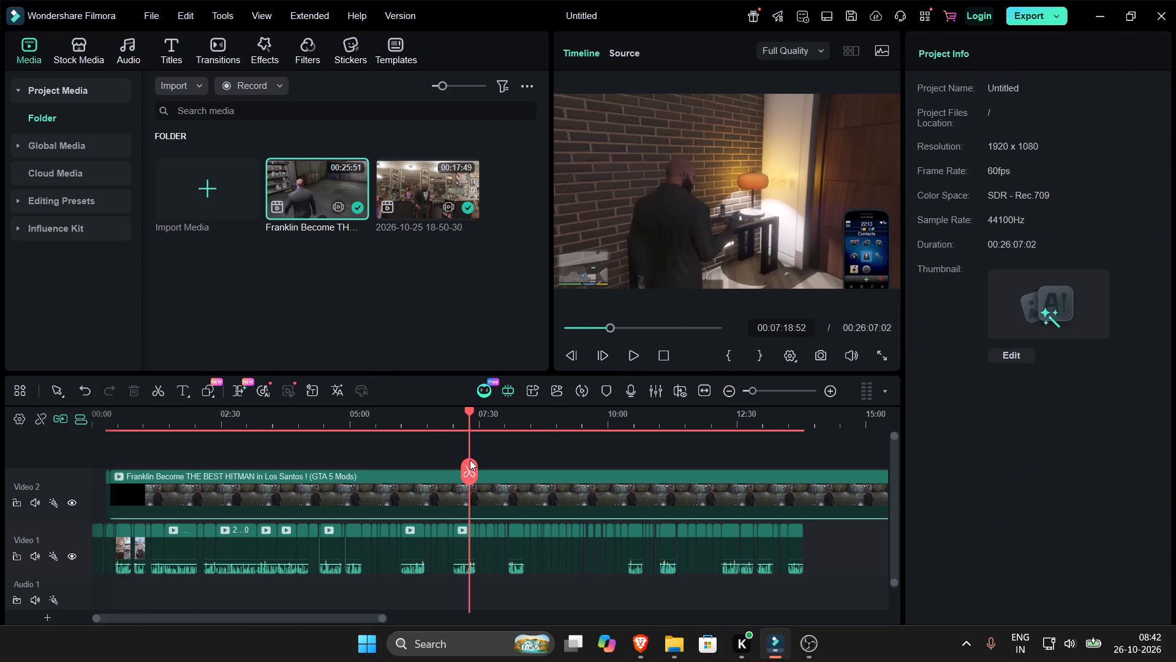
click(494, 489)
click(682, 414)
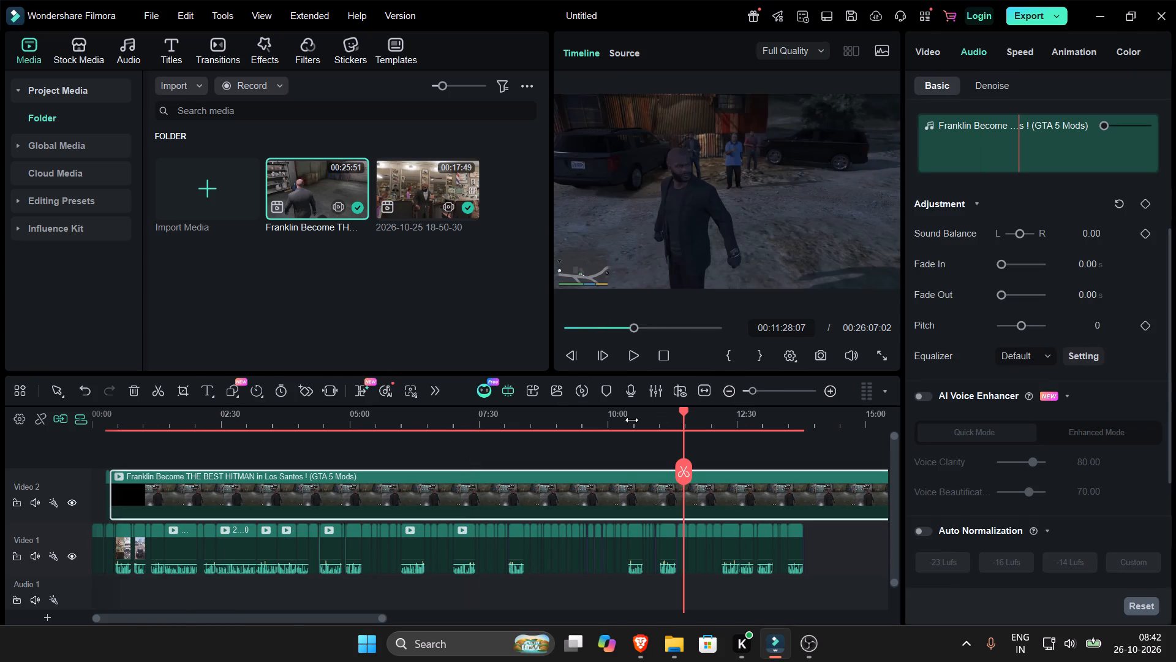
click(576, 421)
click(508, 419)
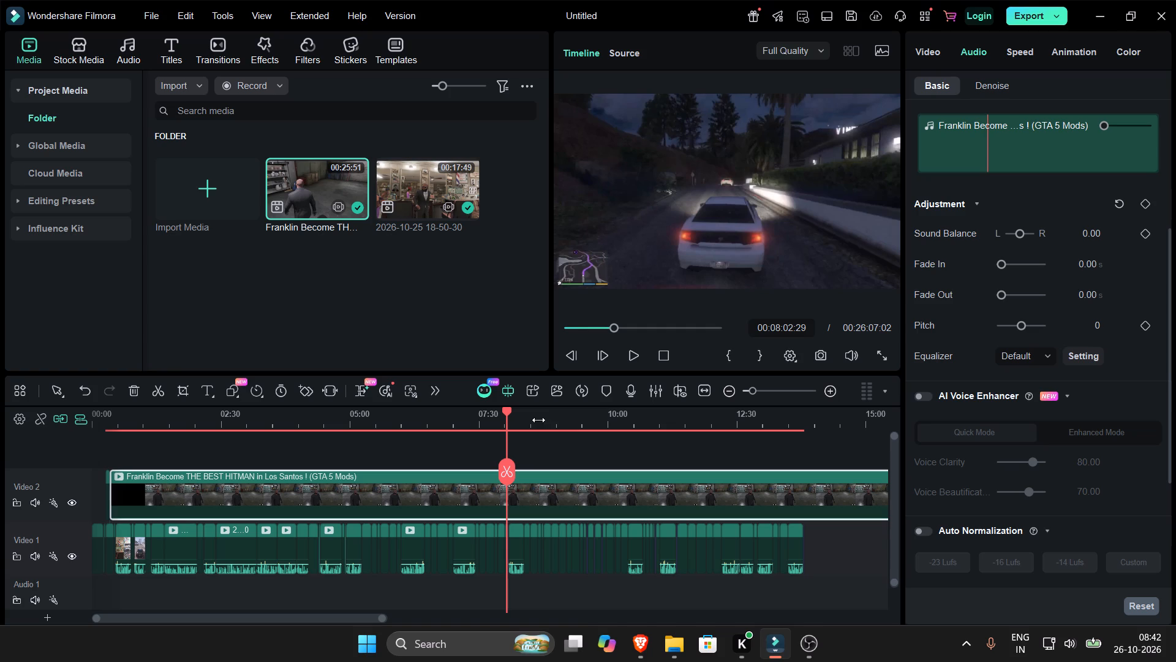
key(ctrl+b)
click(462, 500)
key(Delete)
drag(568, 492, 239, 496)
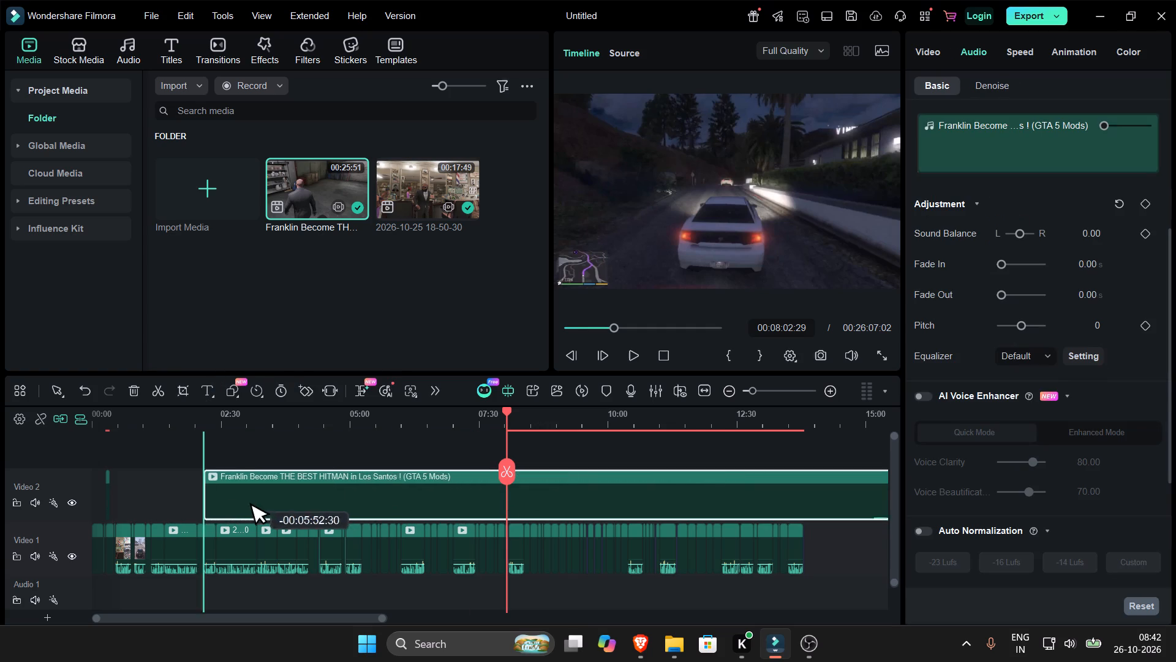
drag(239, 496, 169, 509)
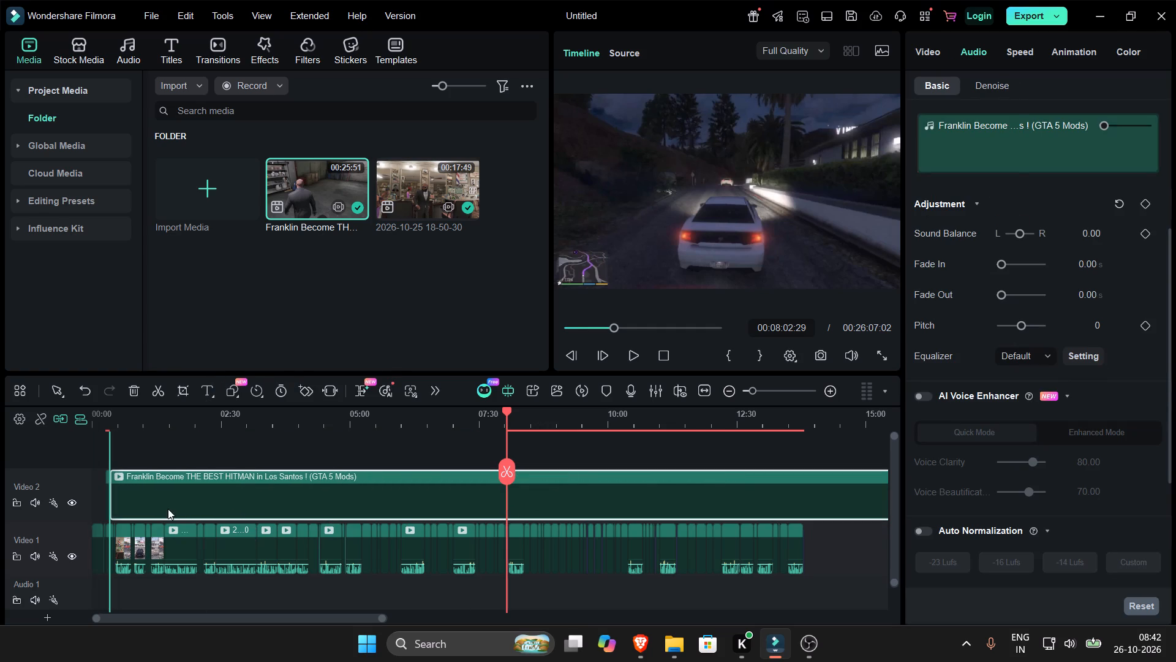
Play the timeline from about 14 seconds and split the Franklin clip on Video 2 at 00:00:27:23.
click(105, 427)
double_click(825, 392)
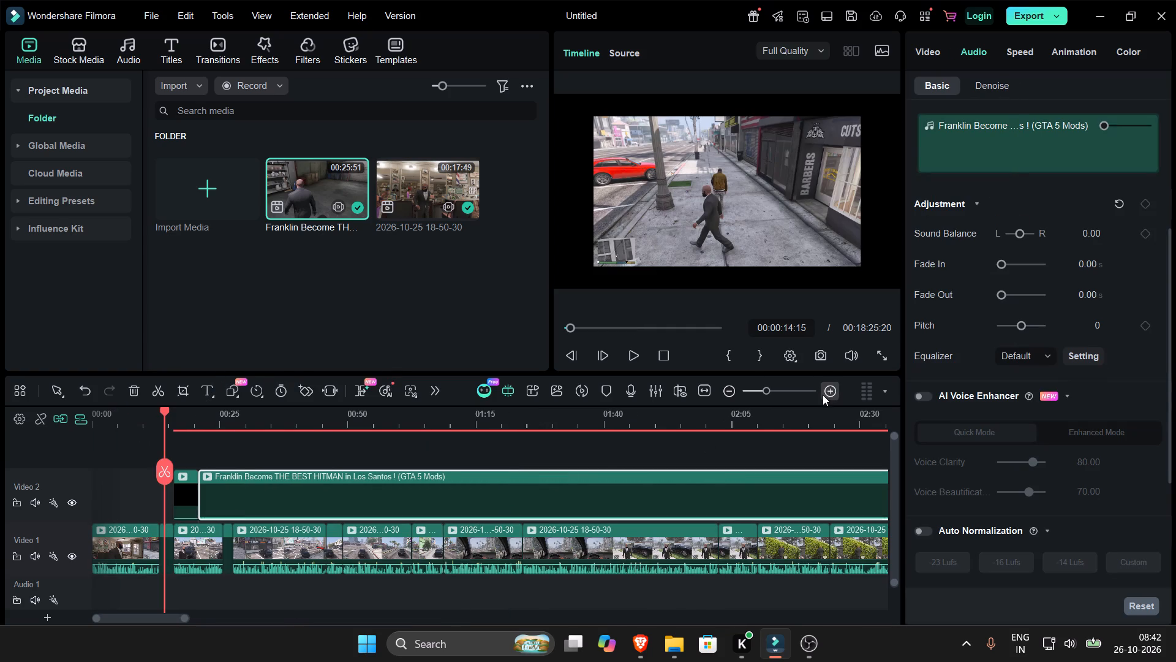
key(space)
click(222, 462)
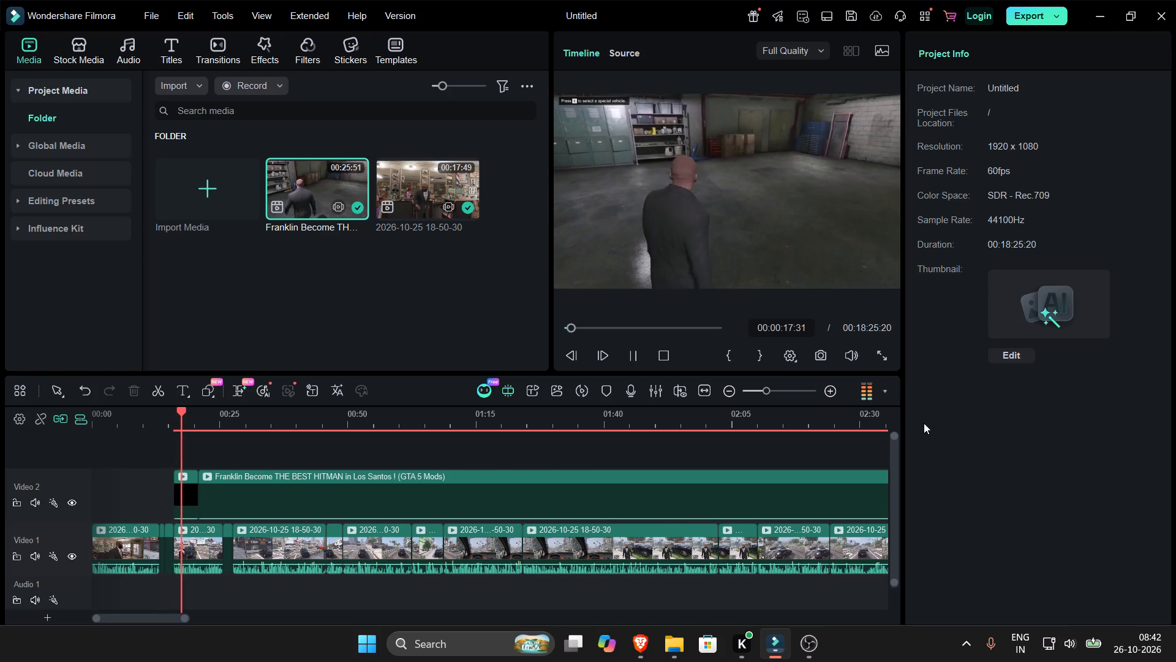
click(825, 393)
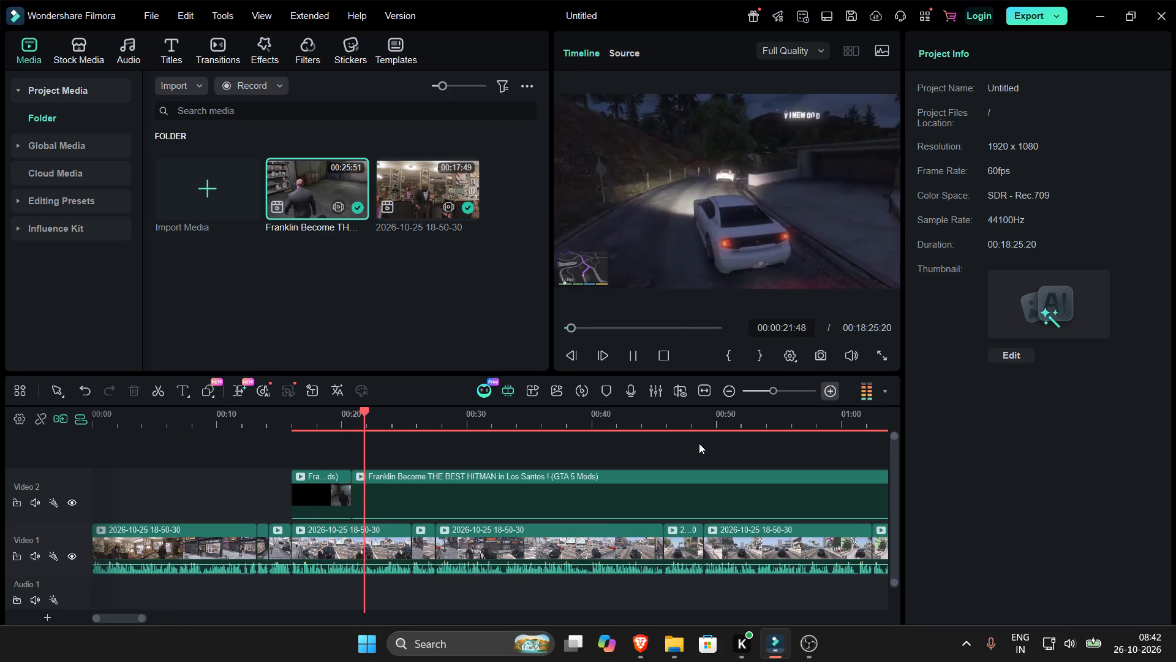
click(489, 490)
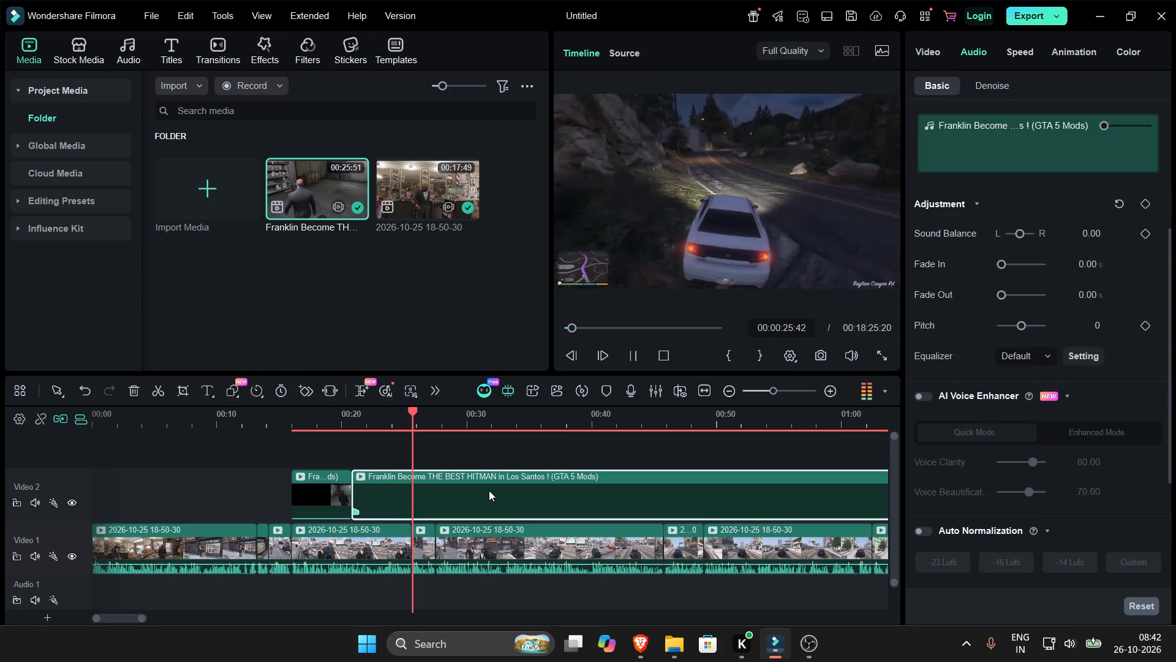
key(space)
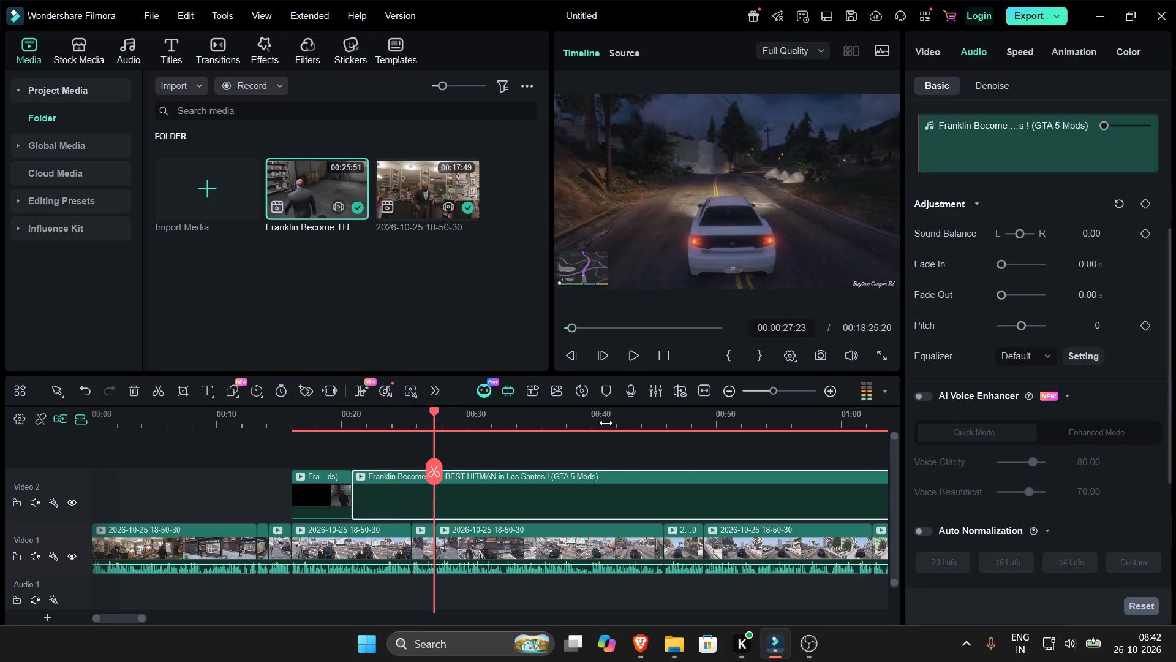
key(ctrl+b)
Remove the Franklin clip's section between 00:00:27:23 and 00:02:28:20 on Video 2 and close the gap with the remaining footage.
click(676, 408)
click(735, 399)
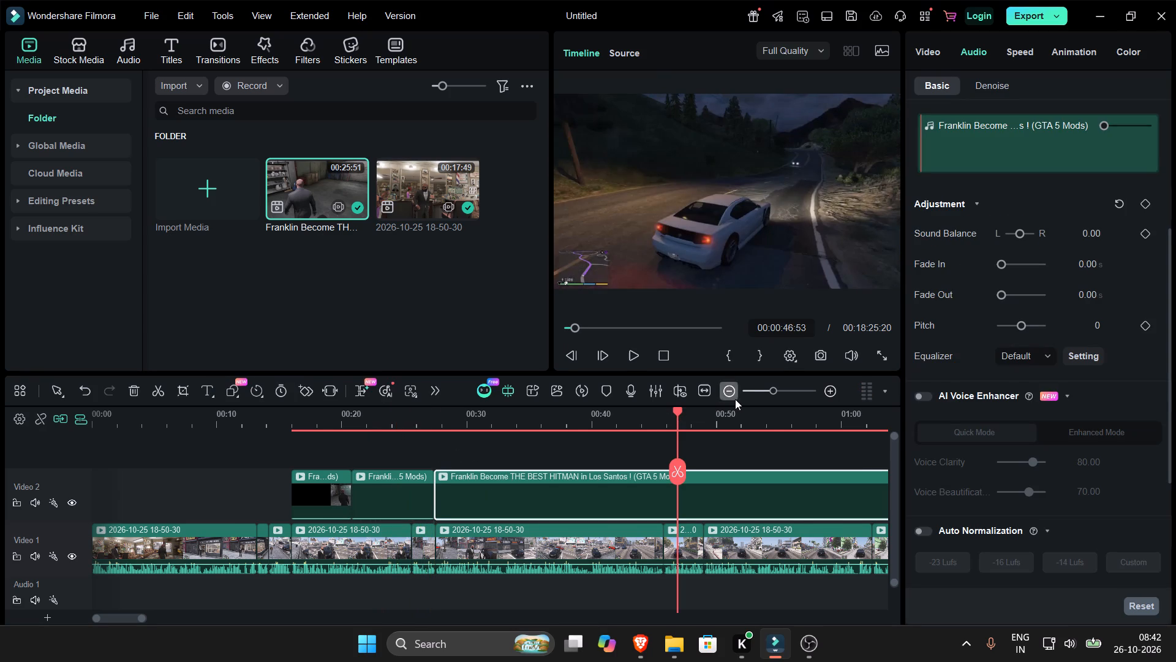
click(654, 414)
click(692, 412)
click(749, 414)
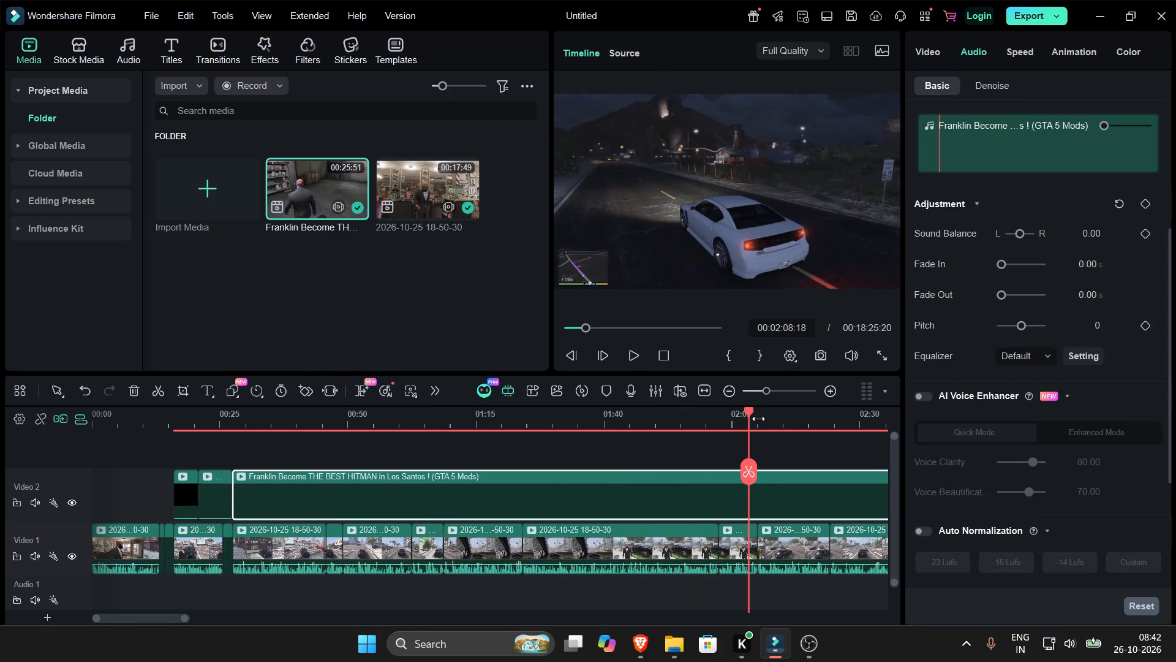
click(808, 419)
click(851, 419)
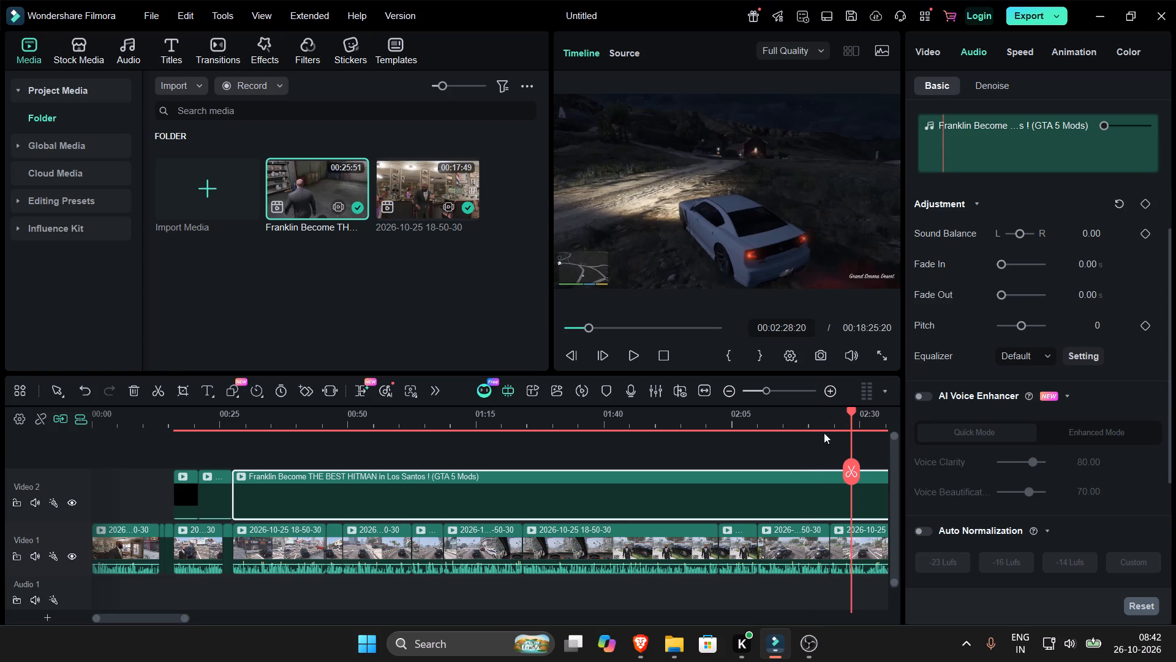
key(ctrl+b)
click(770, 496)
key(Delete)
drag(865, 490, 390, 495)
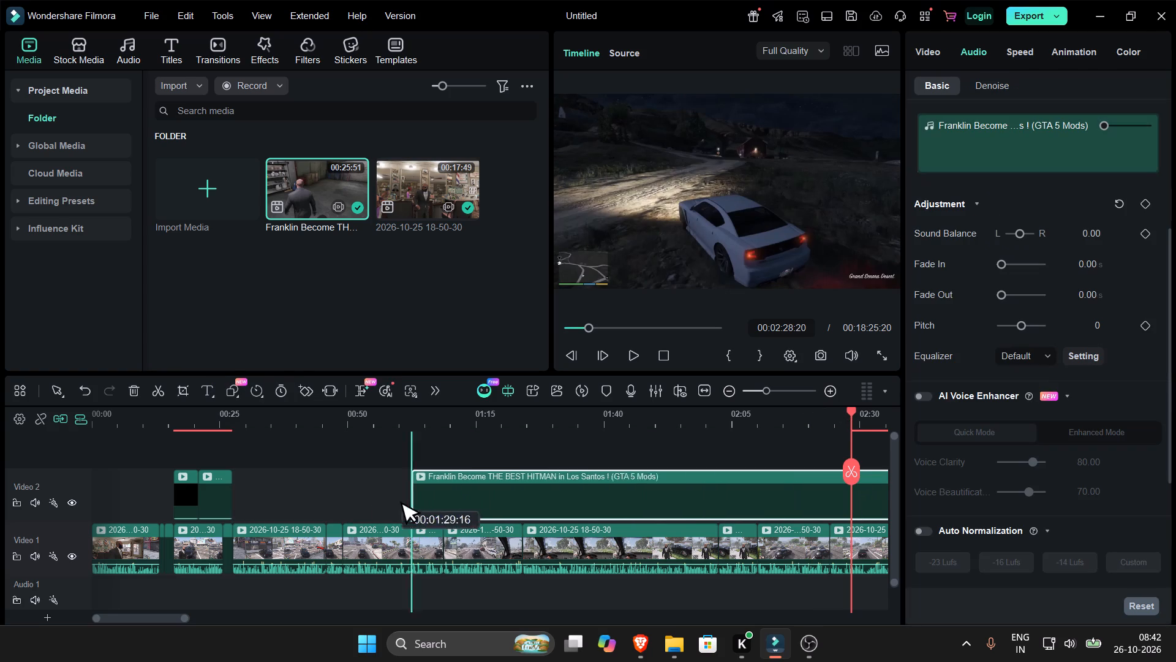
drag(390, 495, 248, 496)
Remove the Franklin clip's section between about 34.5 seconds and 00:00:42:55 on Video 2 and close the gap.
click(238, 416)
key(space)
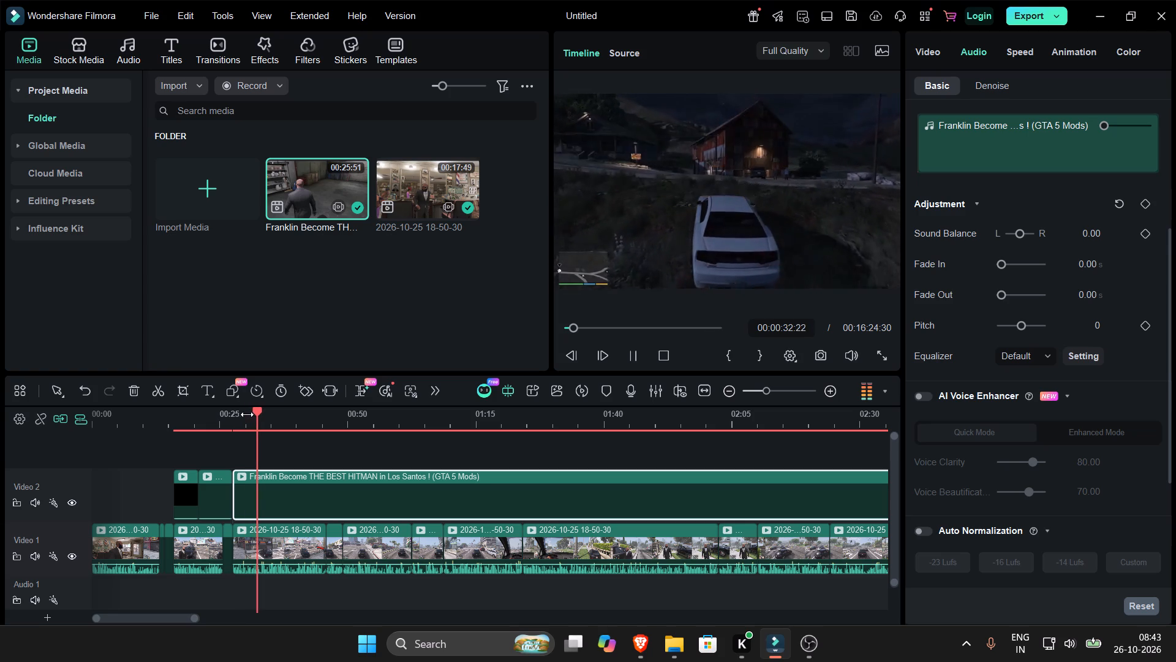
key(space)
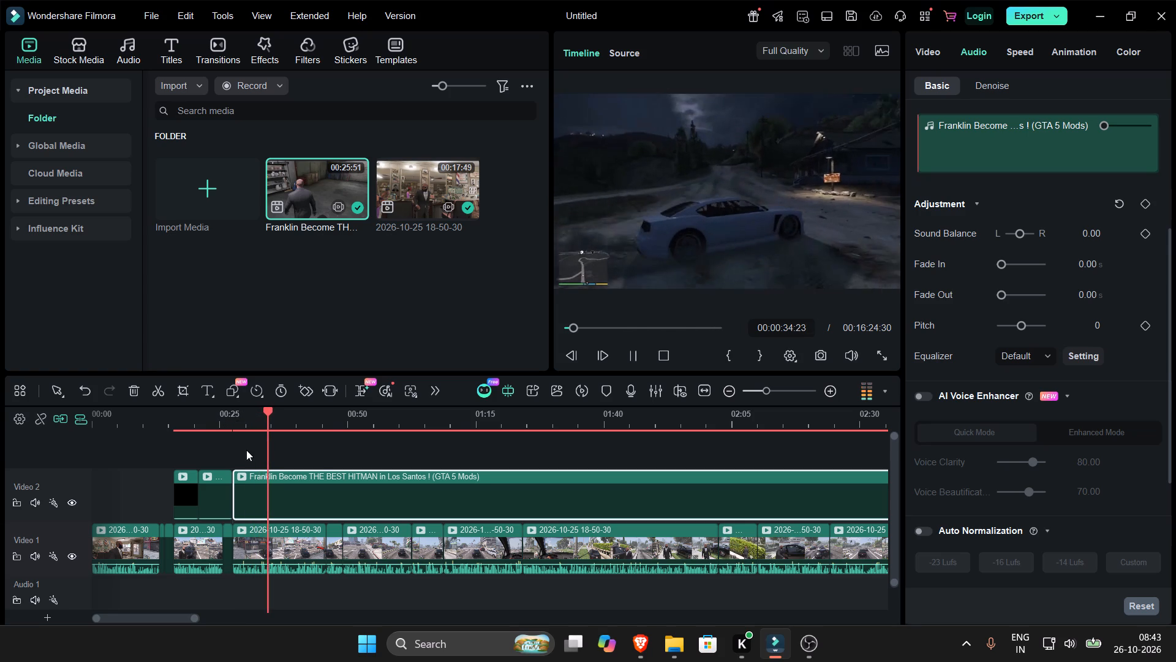
key(ctrl+b)
click(312, 418)
key(ctrl+b)
click(299, 495)
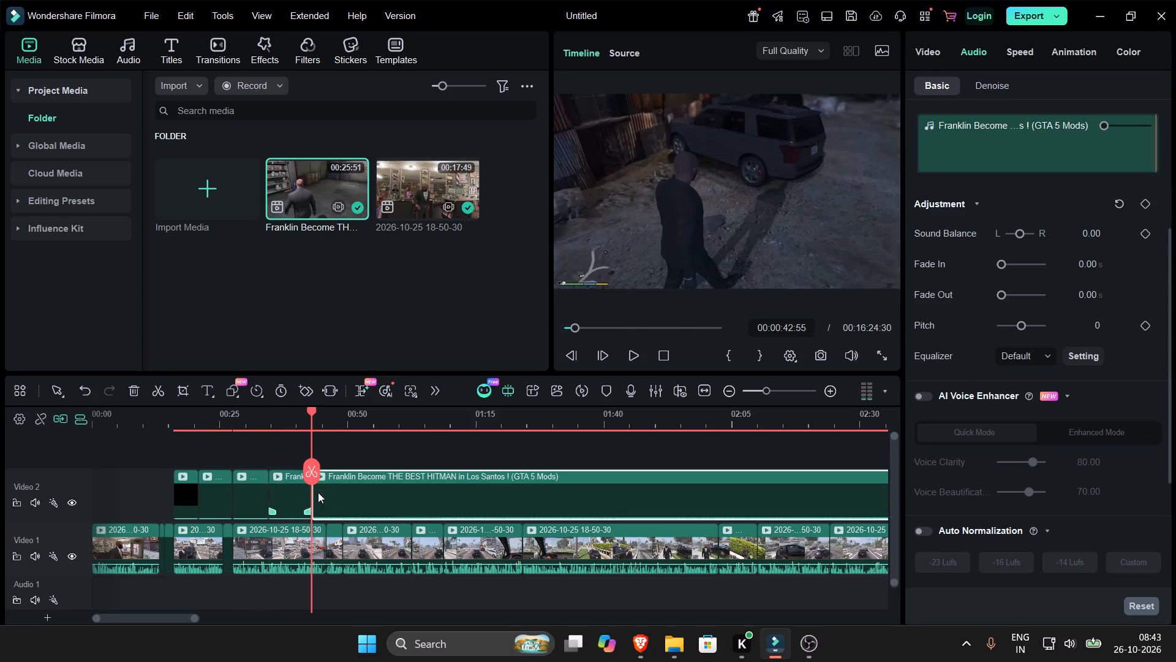
key(Delete)
drag(366, 492, 321, 492)
Play the timeline on from about 43 seconds and split the Franklin clip on Video 2 at about 46 seconds.
key(space)
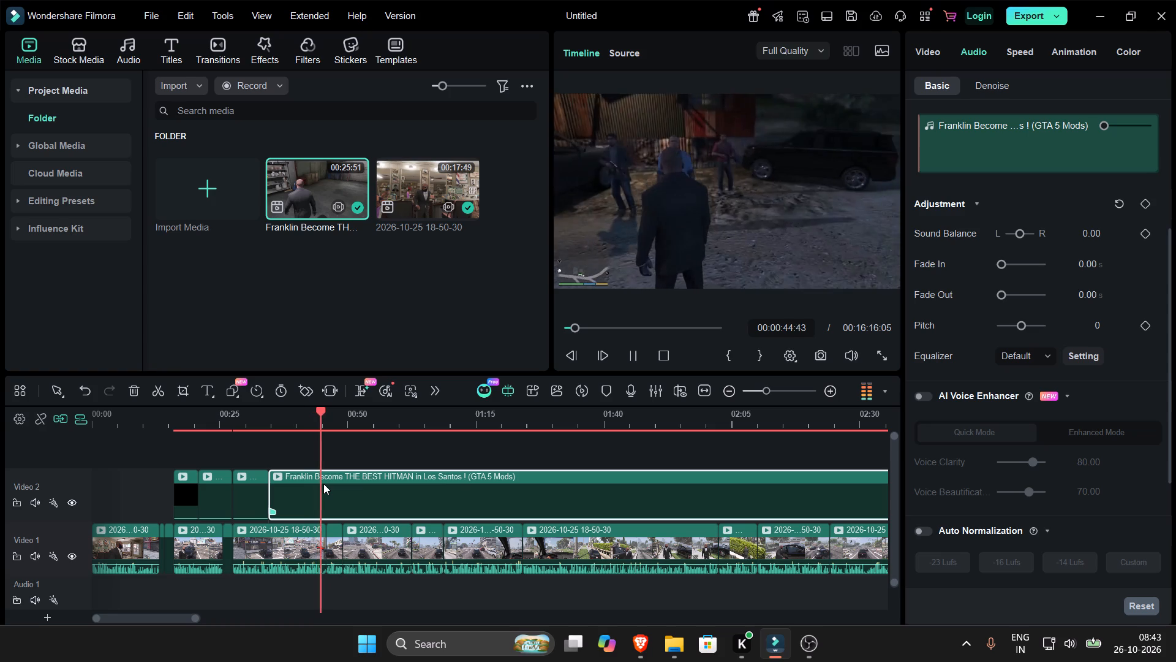
key(space)
key(ctrl+b)
Remove the Franklin clip's section between about 46 seconds and 00:12:03:44 on Video 2 and close the gap with the remaining footage.
click(740, 424)
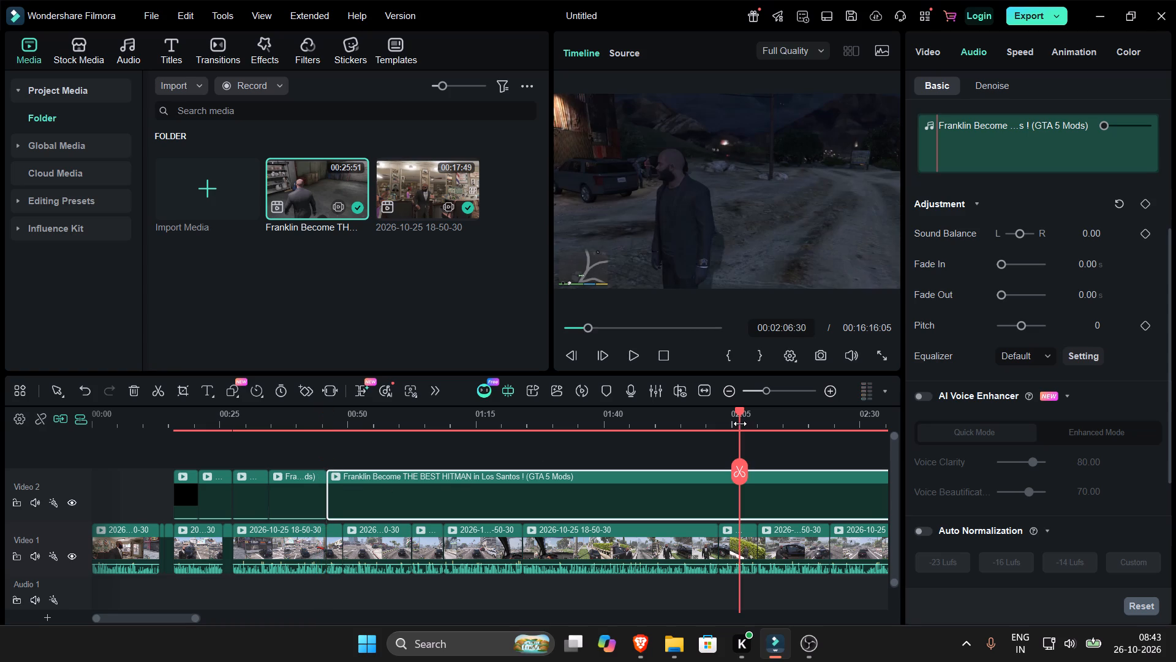
click(879, 400)
click(782, 425)
click(865, 400)
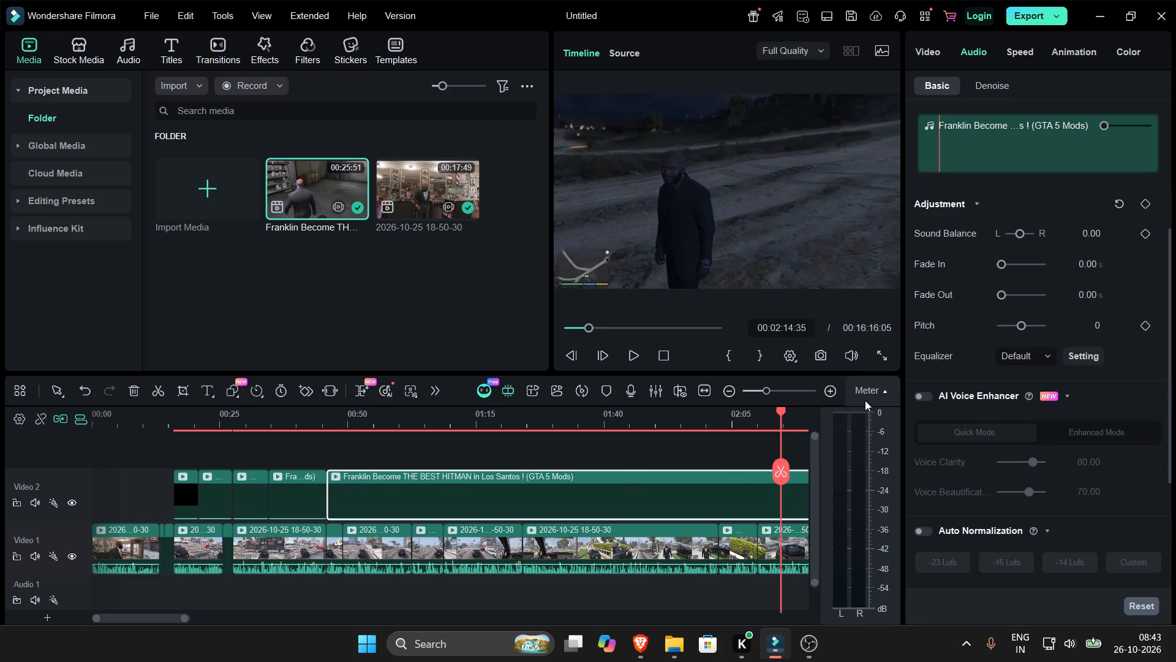
double_click(731, 401)
double_click(731, 392)
click(715, 416)
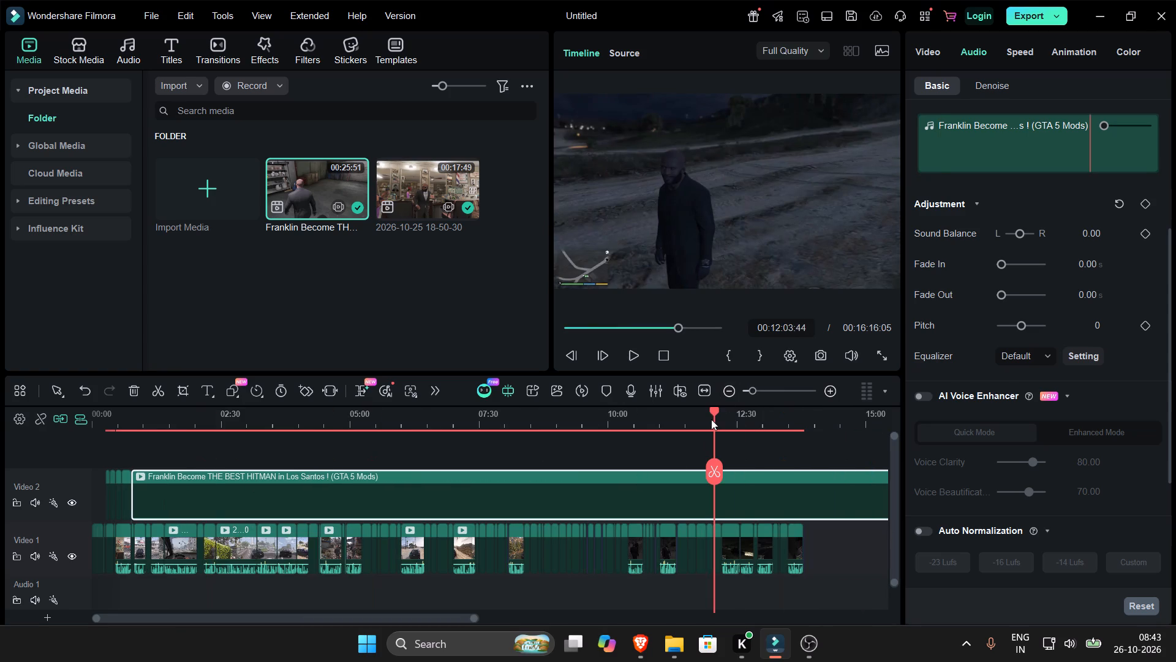
key(ctrl+b)
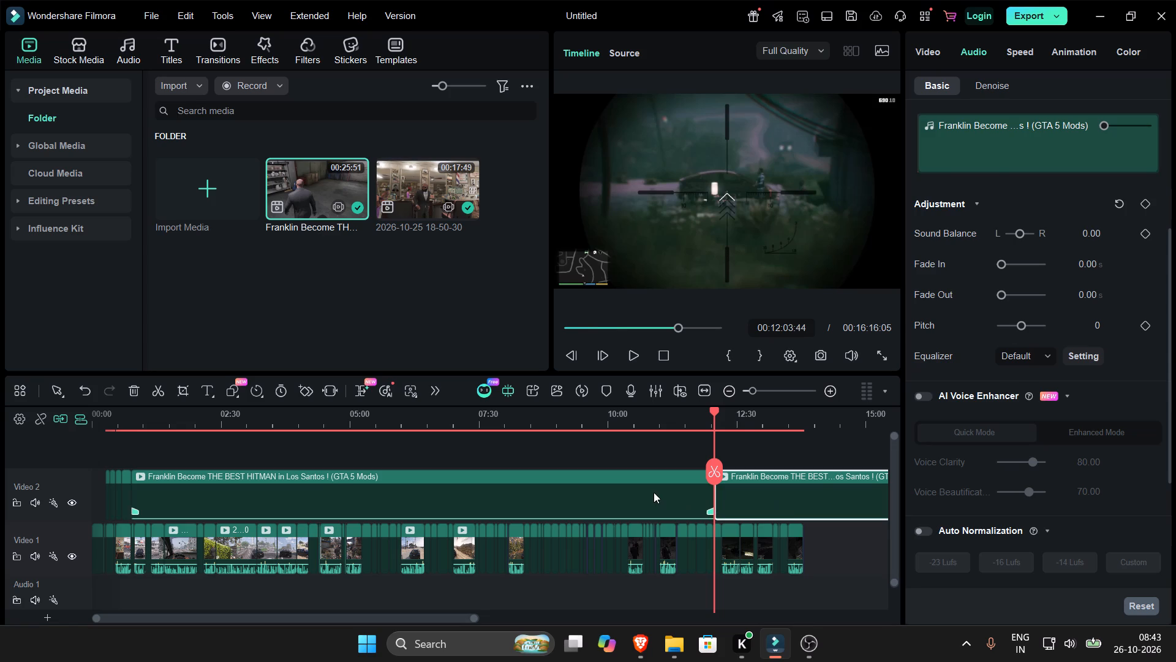
click(652, 492)
key(Delete)
drag(774, 502, 190, 502)
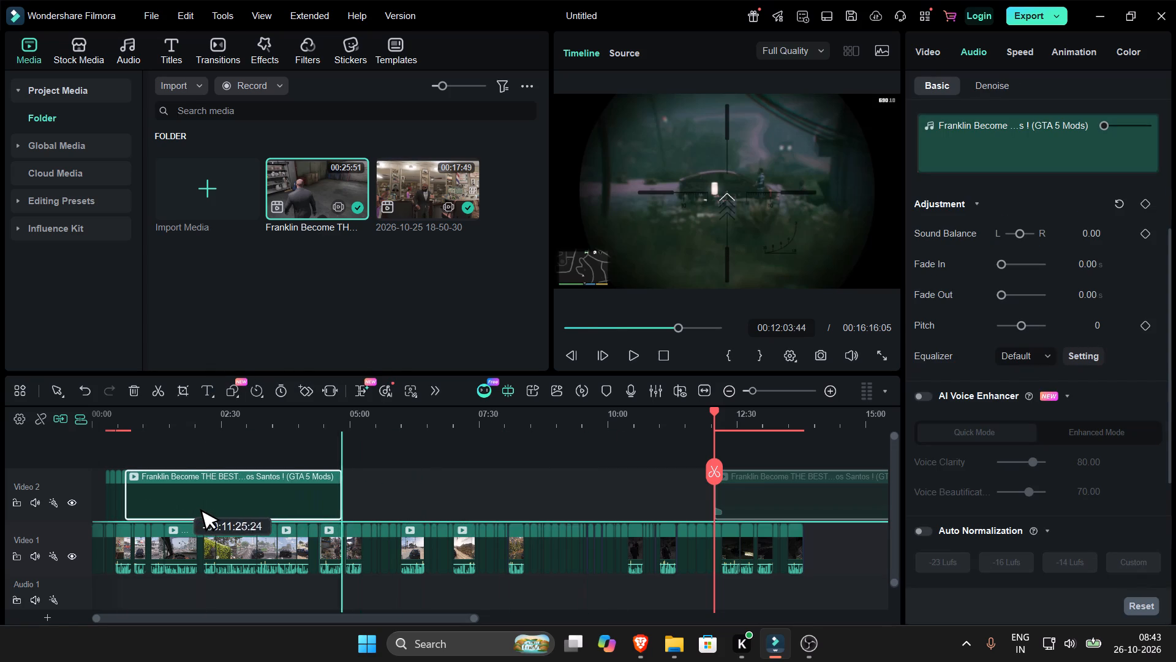
drag(190, 502, 192, 502)
Play back the sniper scene from about 48 seconds and check it against the recording on Video 1.
click(134, 419)
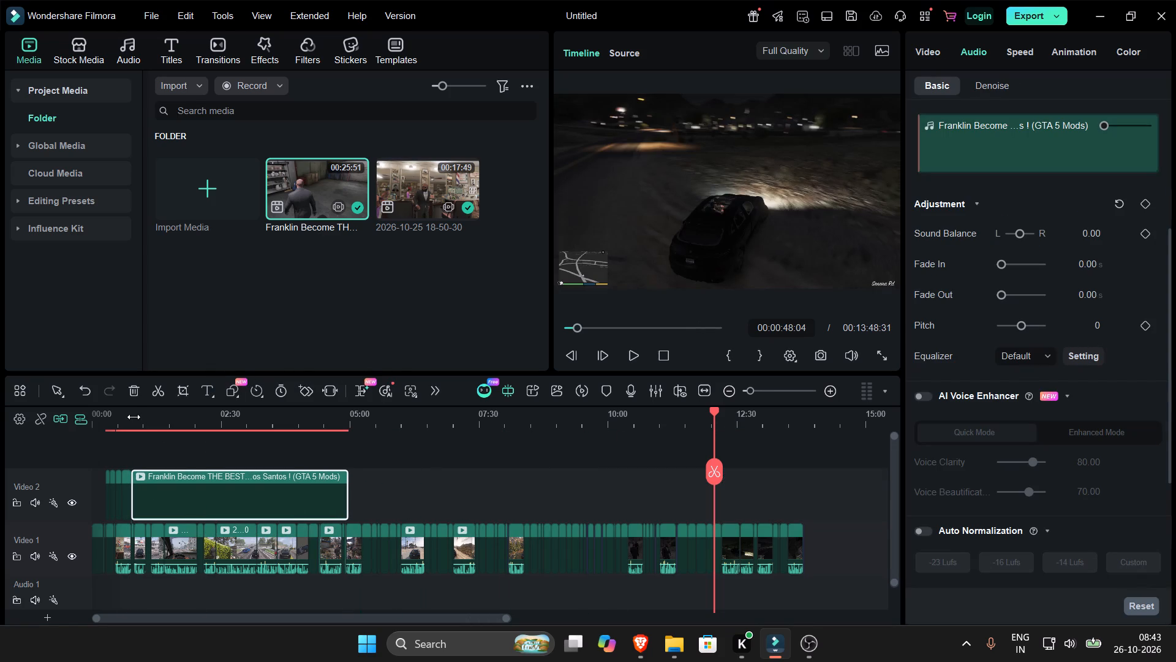
key(space)
double_click(823, 390)
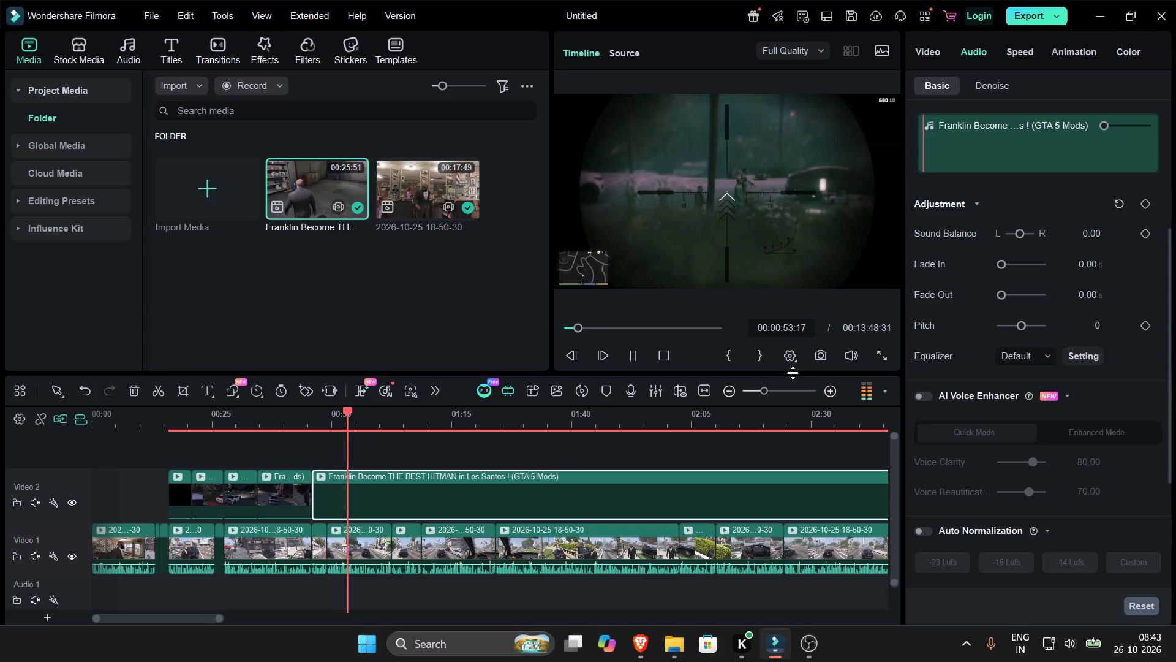
click(334, 445)
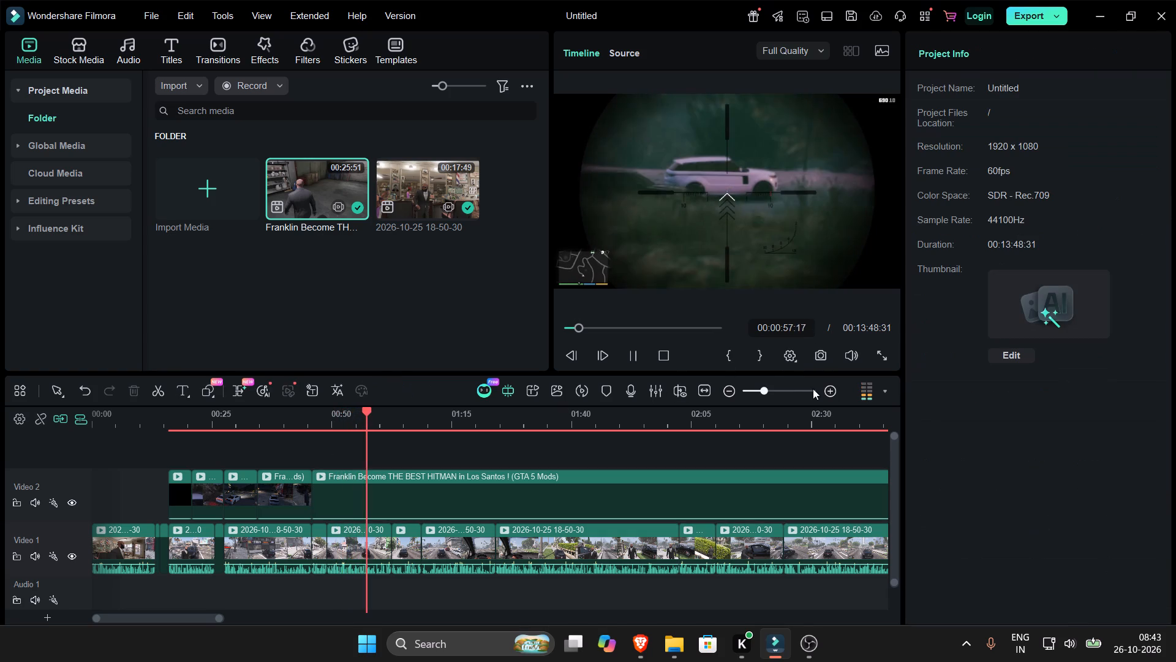
click(831, 390)
key(space)
click(390, 424)
key(space)
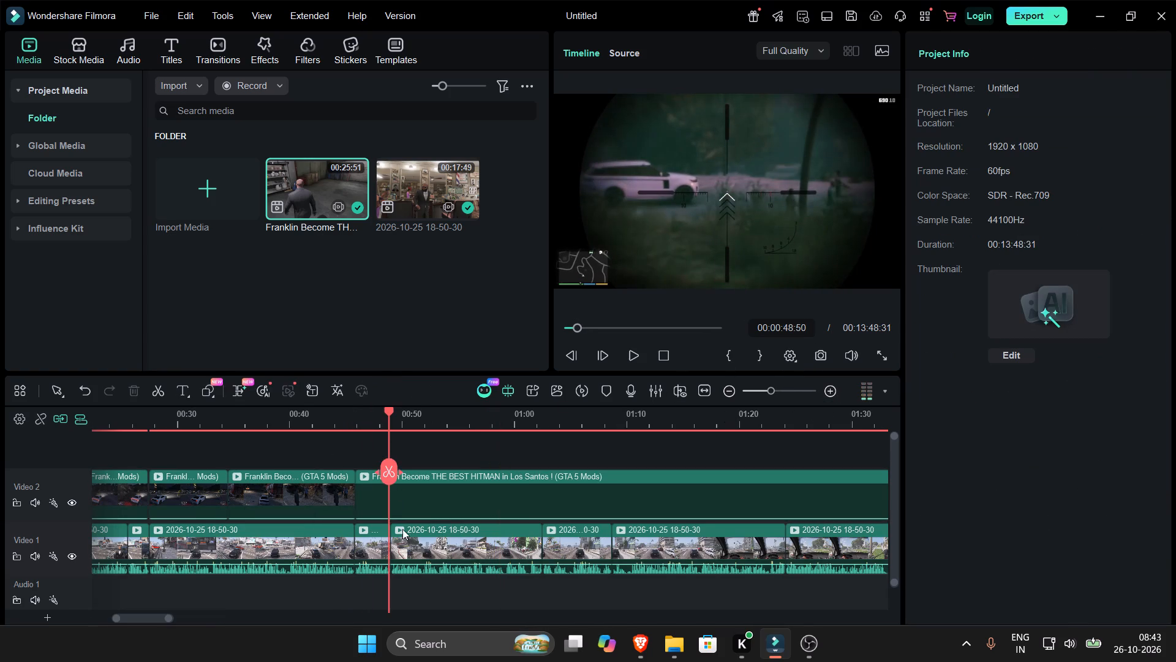
Remove the section of the gameplay recording on Video 1 between about 53 seconds and 00:00:57:05.
click(406, 546)
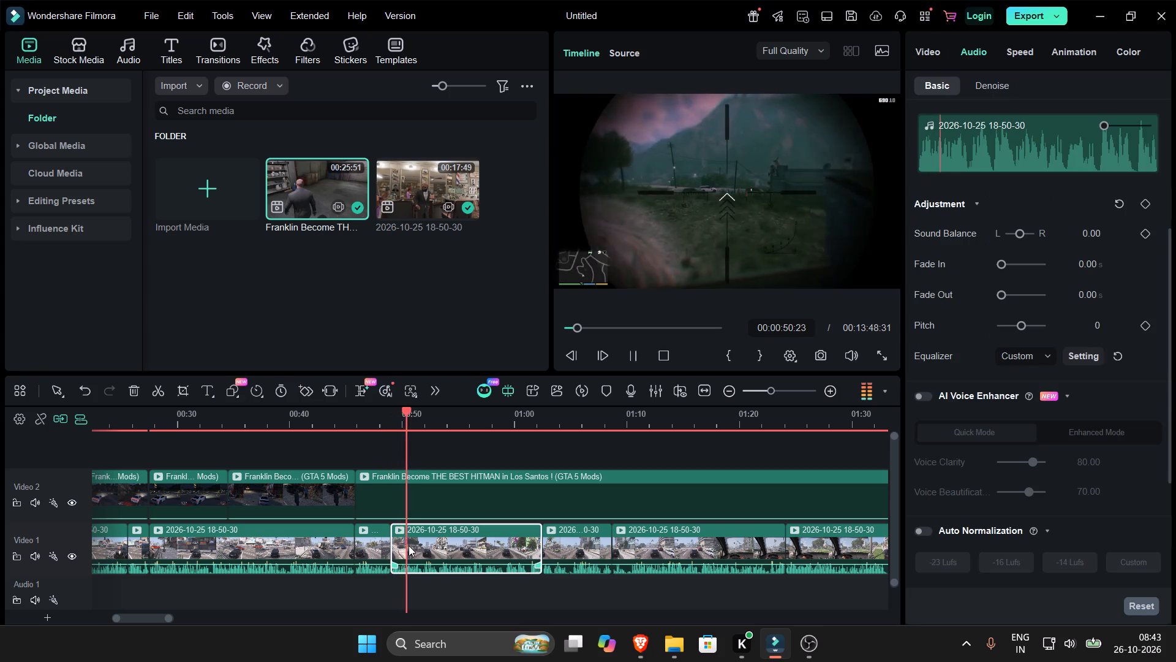
key(space)
key(space)
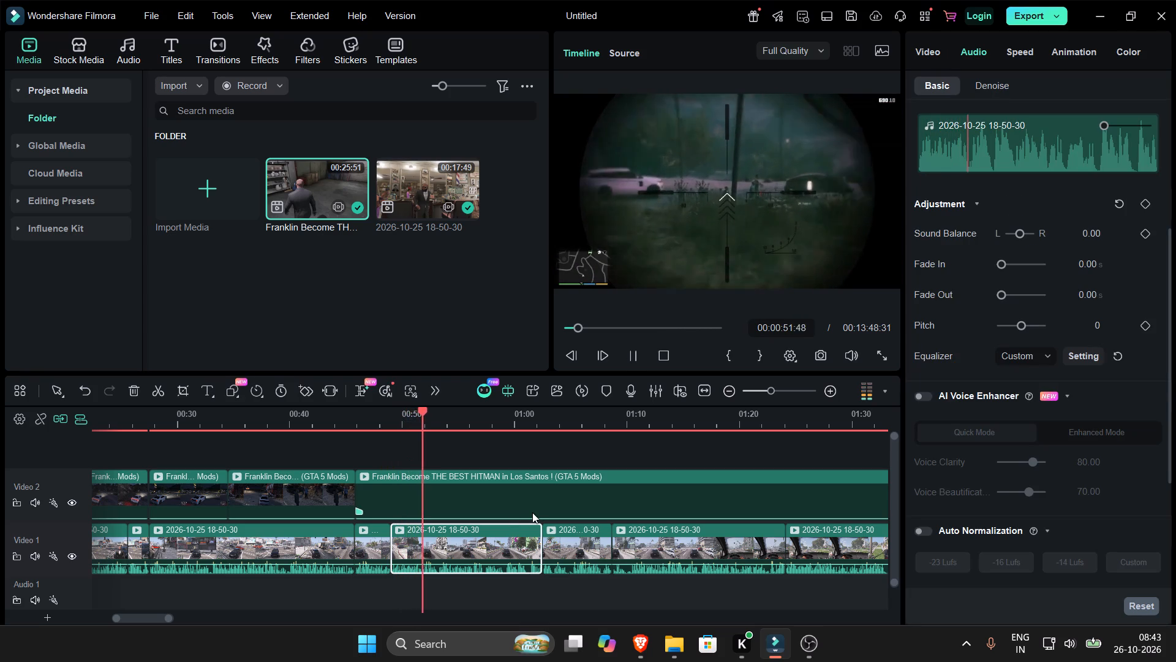
key(space)
key(ctrl+b)
key(space)
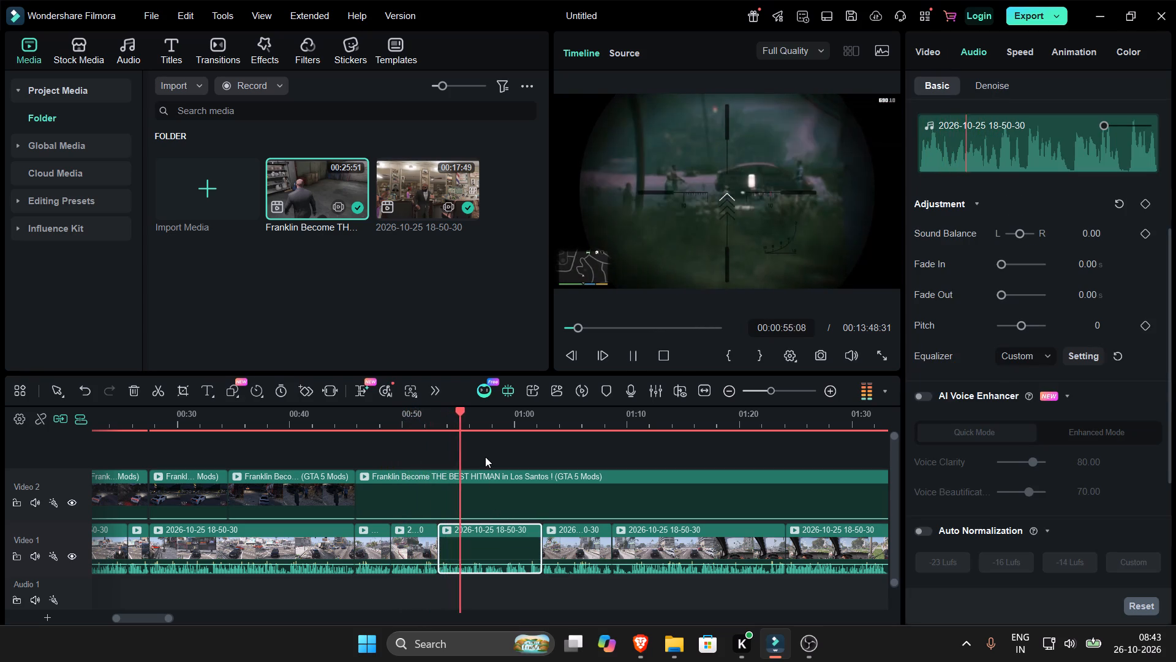
key(space)
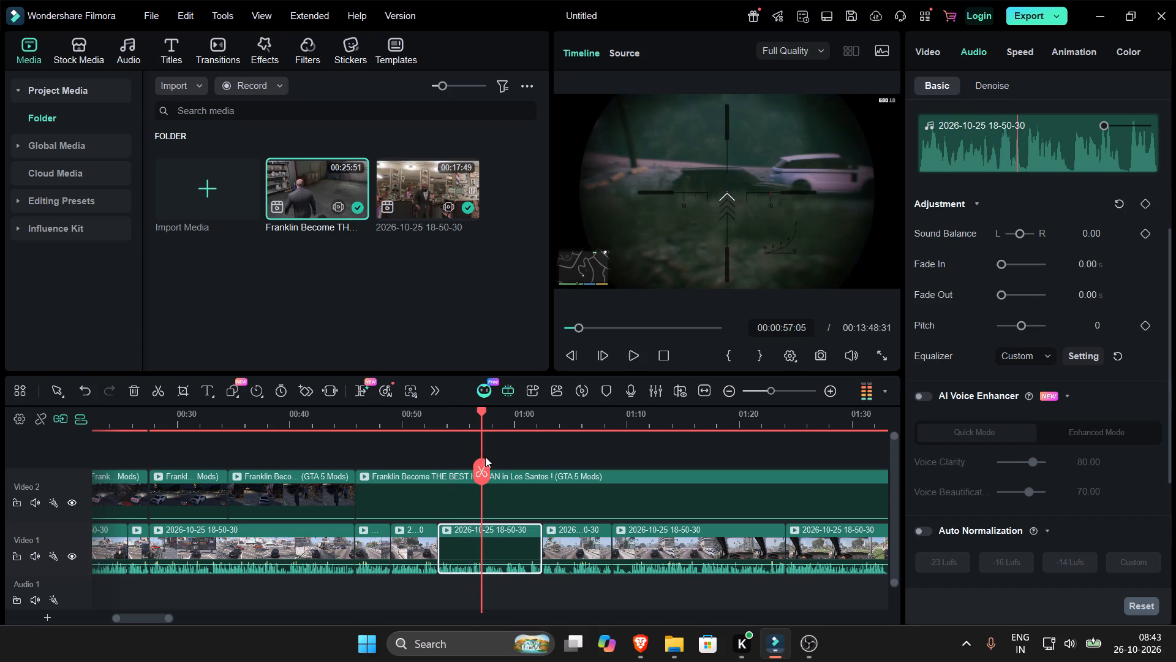
key(ctrl+b)
click(460, 555)
key(Delete)
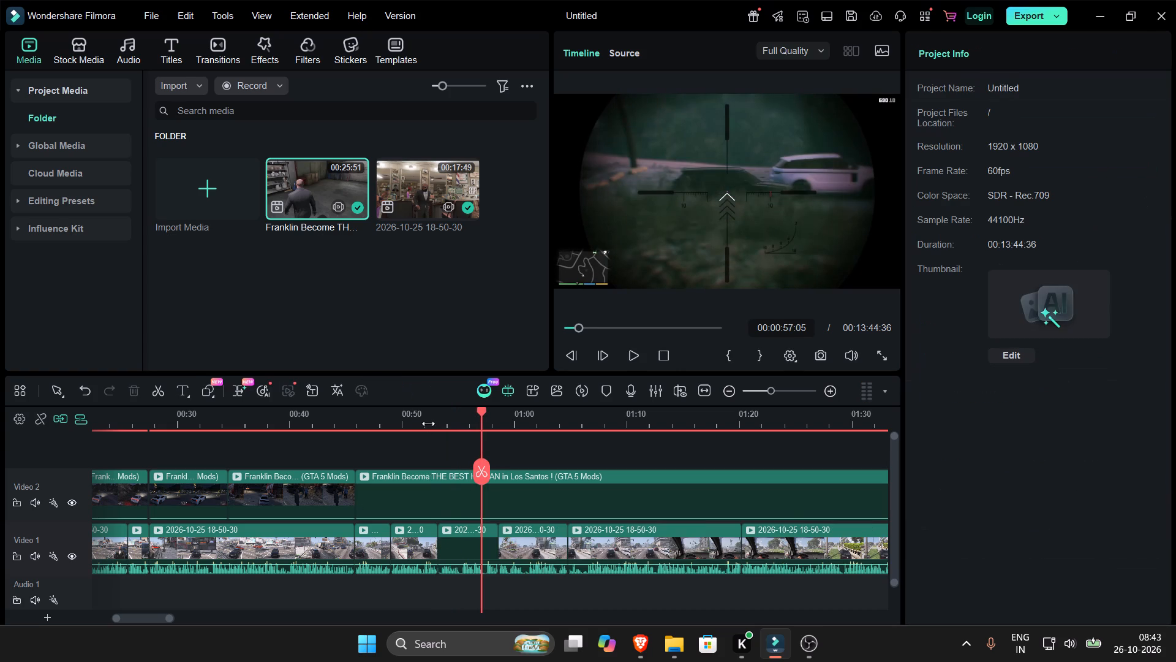
Play the timeline from about 52 seconds and split the Franklin clip on Video 2 at about 57 seconds.
click(431, 411)
key(space)
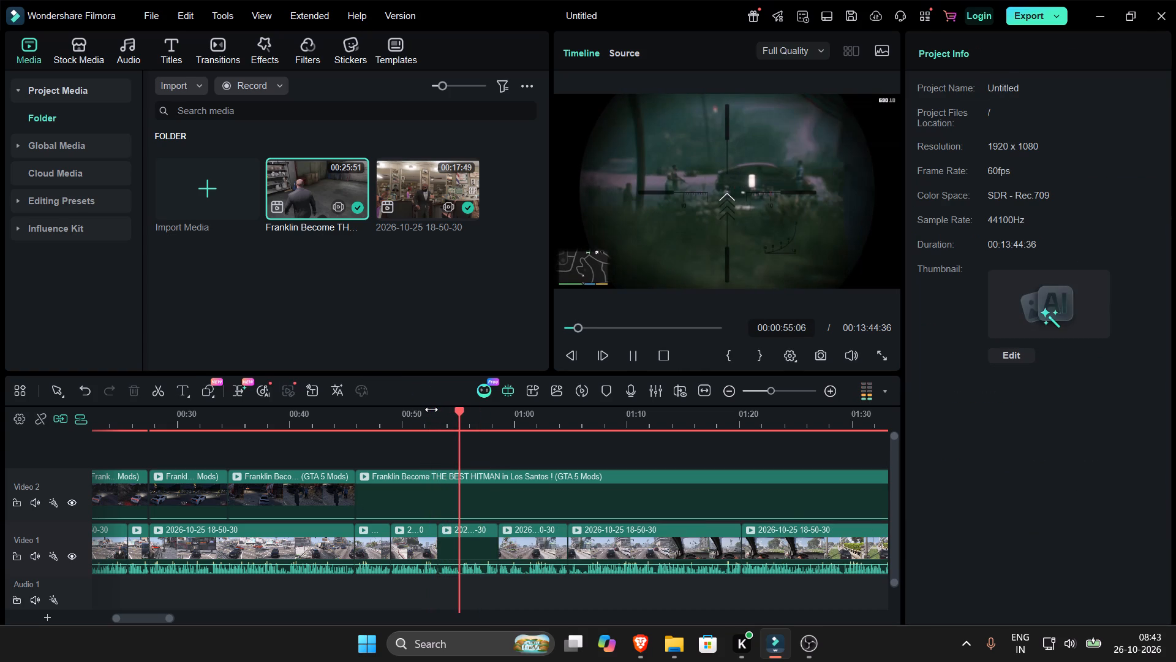
key(space)
click(506, 496)
key(ctrl+b)
Skim the Franklin footage between about 00:01:23 and 00:03:14 for the end of the sniper scene.
click(778, 415)
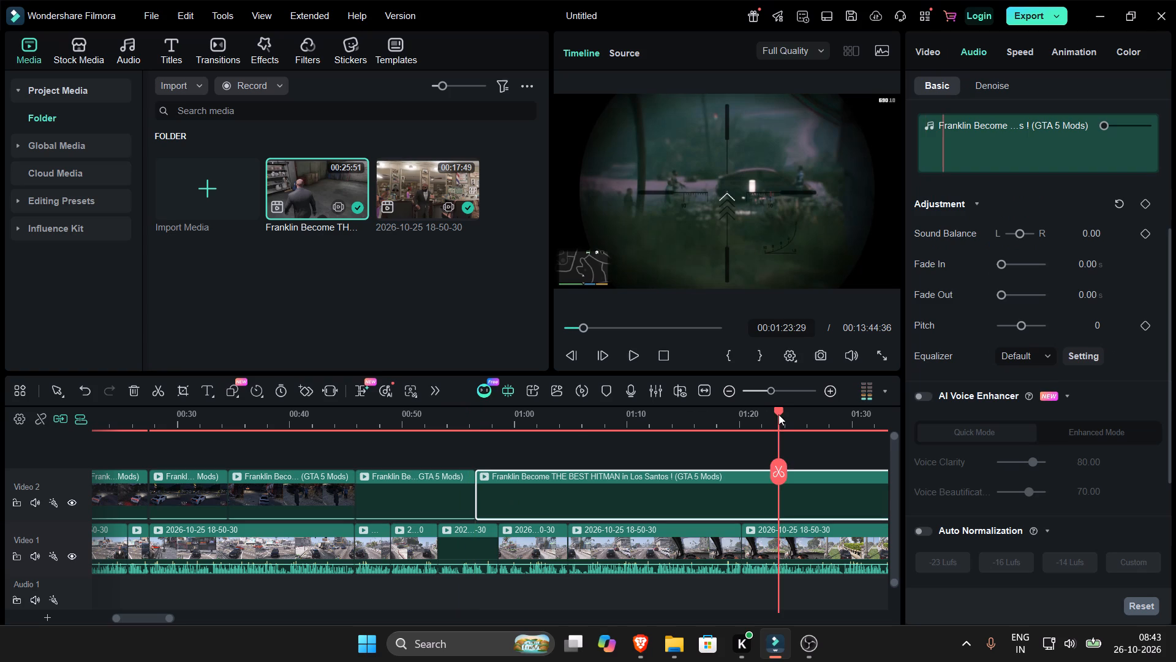
key(space)
click(846, 417)
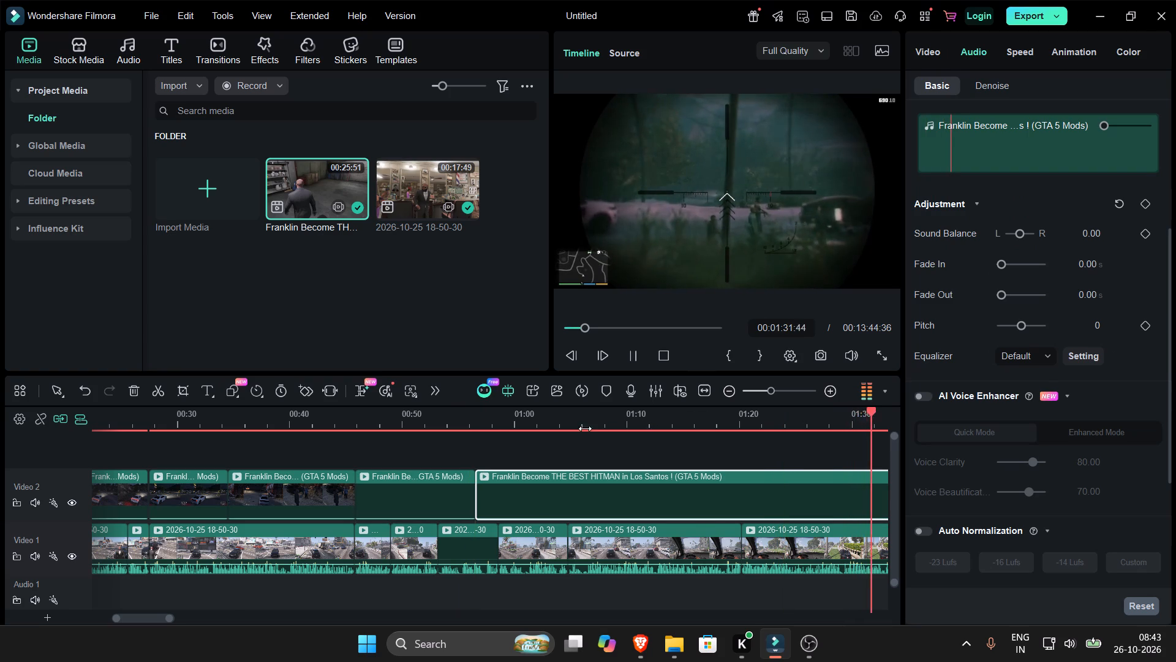
key(space)
click(300, 430)
click(388, 425)
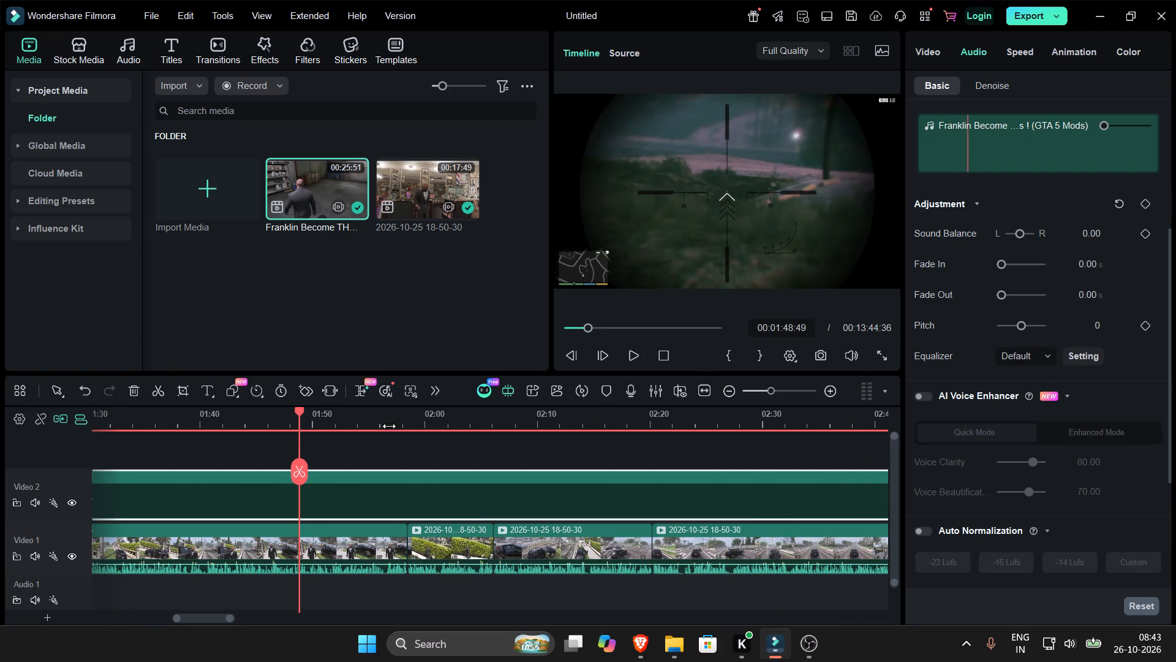
click(595, 413)
click(859, 419)
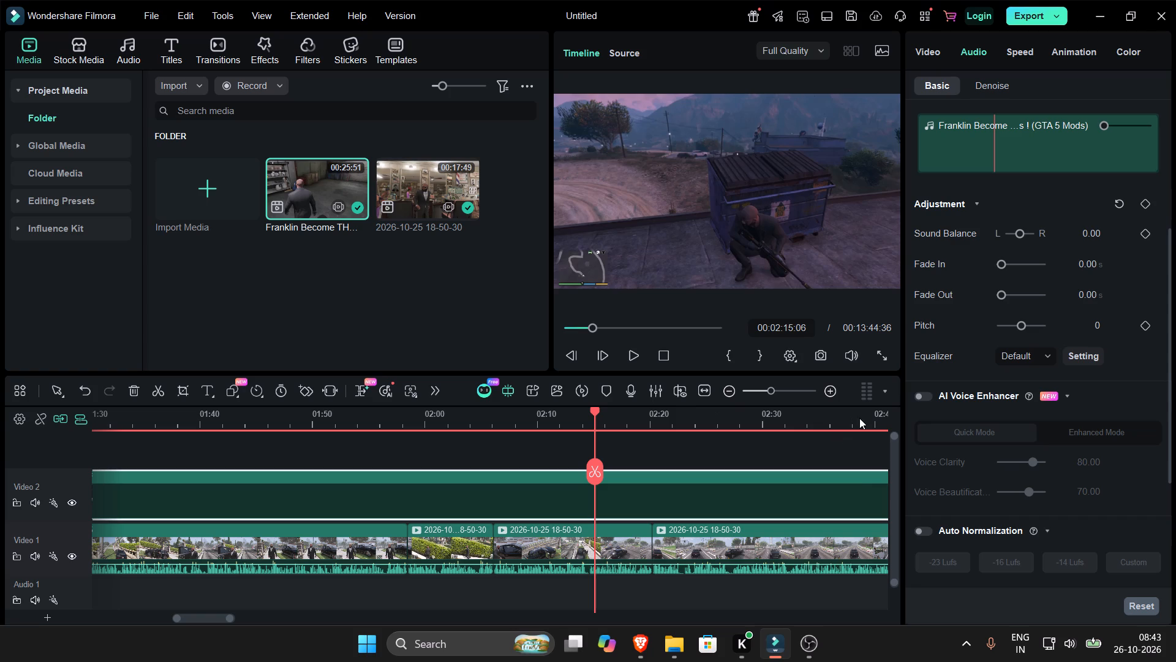
click(733, 388)
click(733, 426)
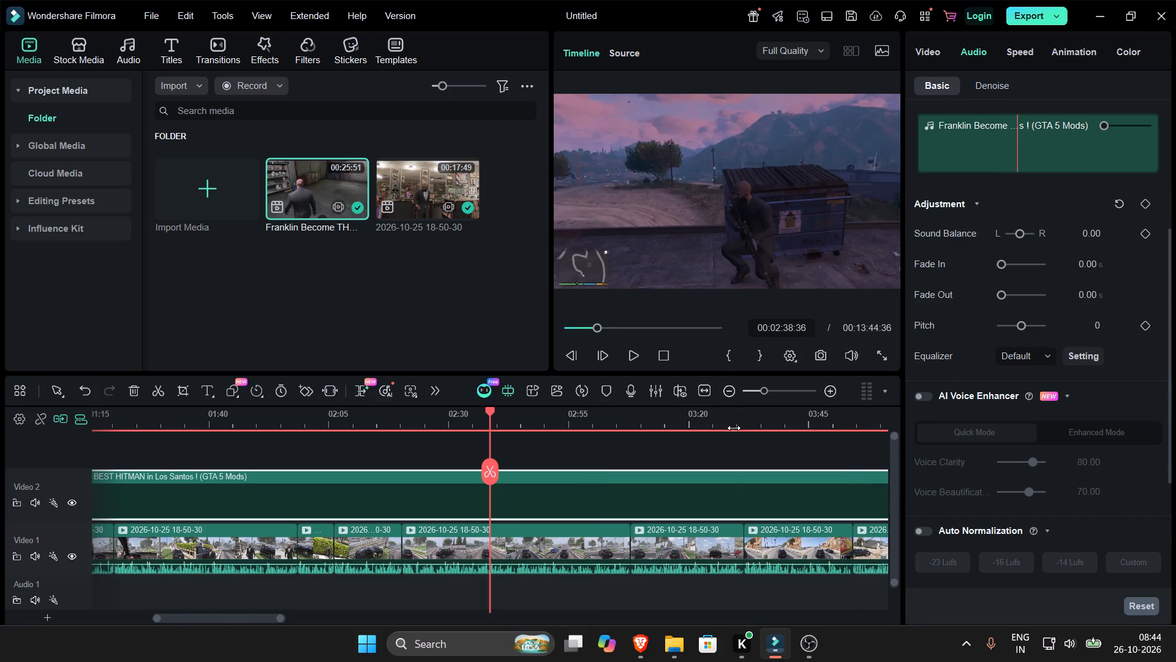
click(726, 389)
click(461, 428)
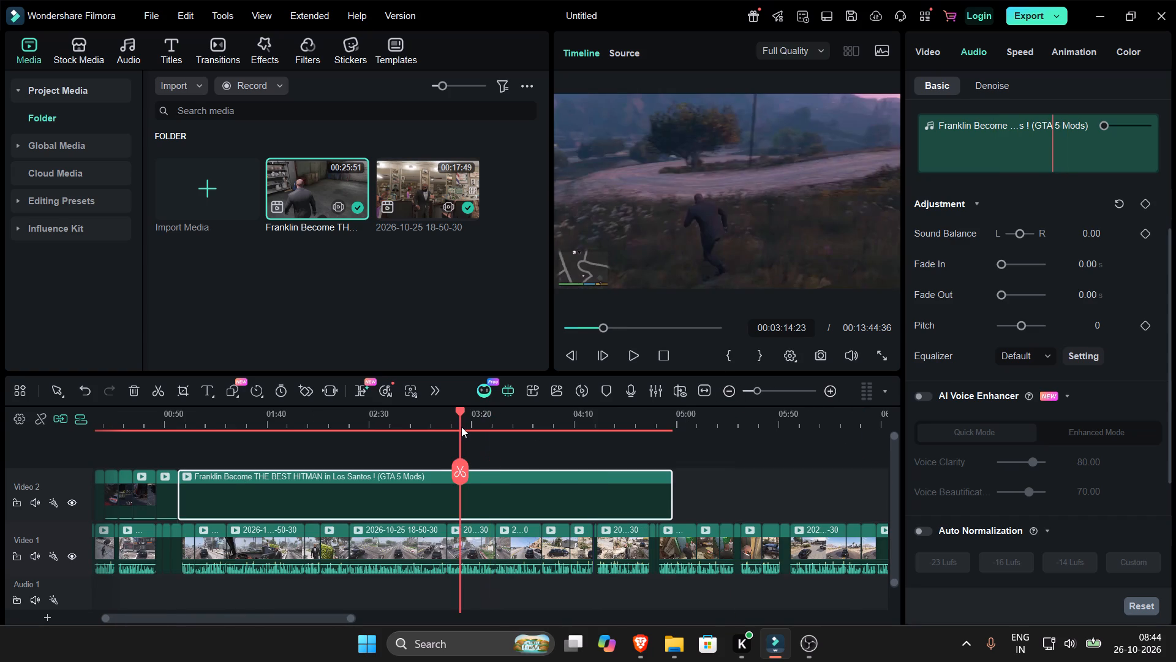
Remove the Franklin clip's section between about 57 seconds and 00:02:55 on Video 2 and close the gap with the remaining footage.
key(space)
click(440, 425)
click(419, 416)
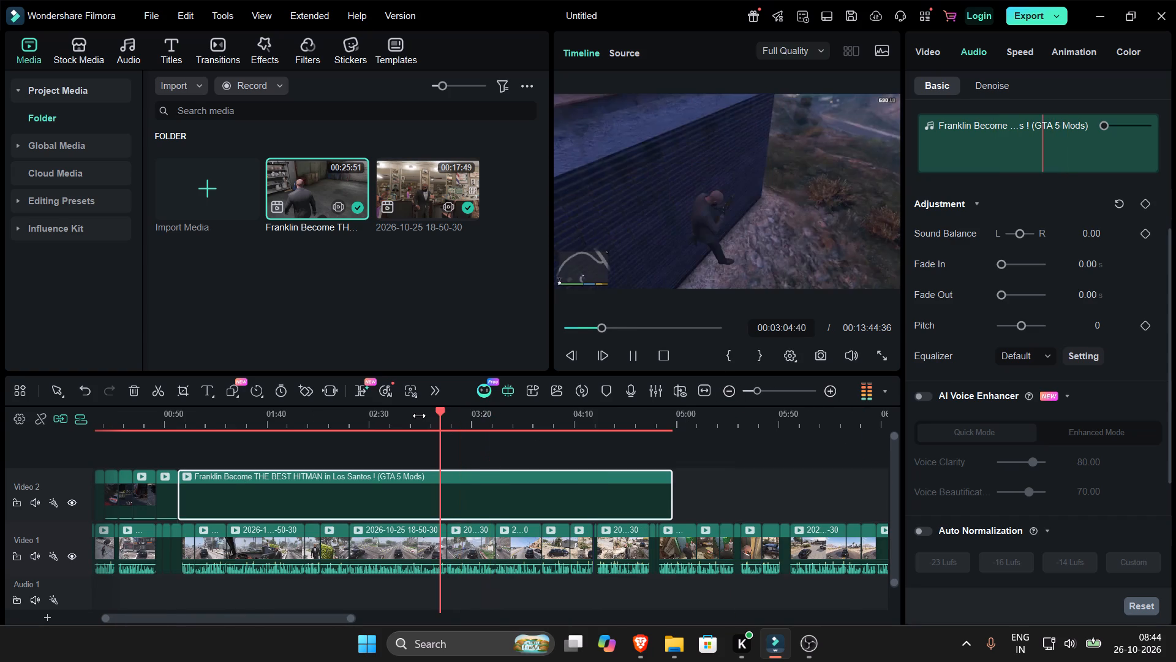
key(space)
key(space)
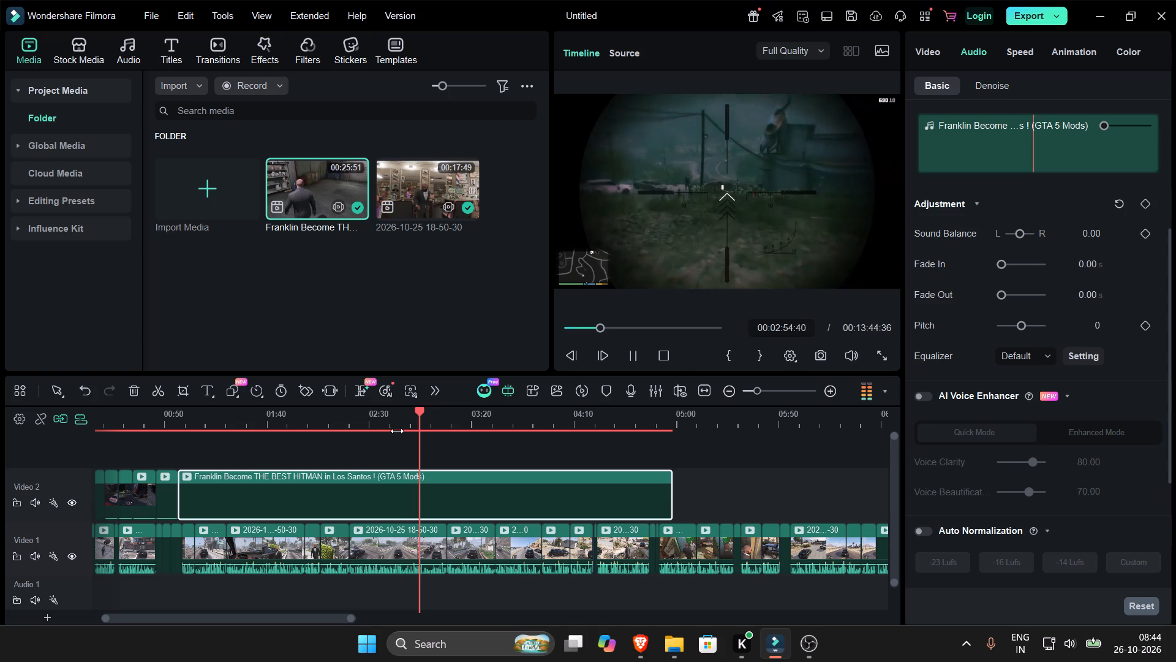
key(space)
key(ctrl+b)
click(382, 479)
key(Delete)
drag(511, 493, 266, 478)
Play back the joined sniper scene and trim the end of the gameplay clip beneath it on Video 1 back to about 57 seconds.
click(175, 414)
key(space)
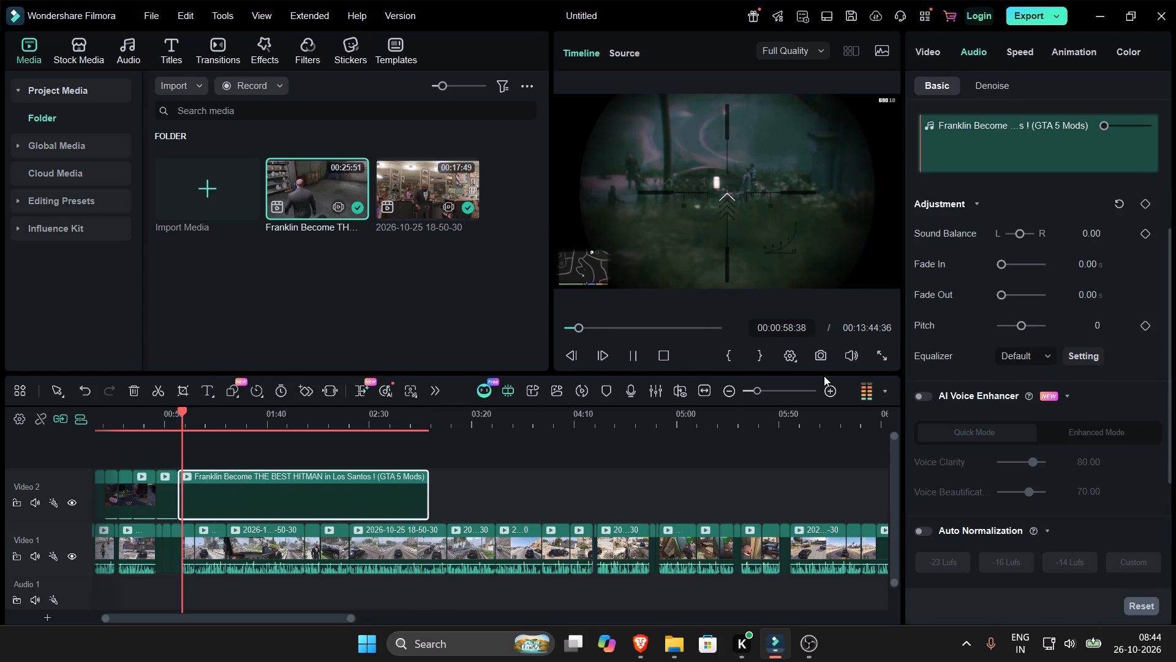
double_click(831, 396)
key(space)
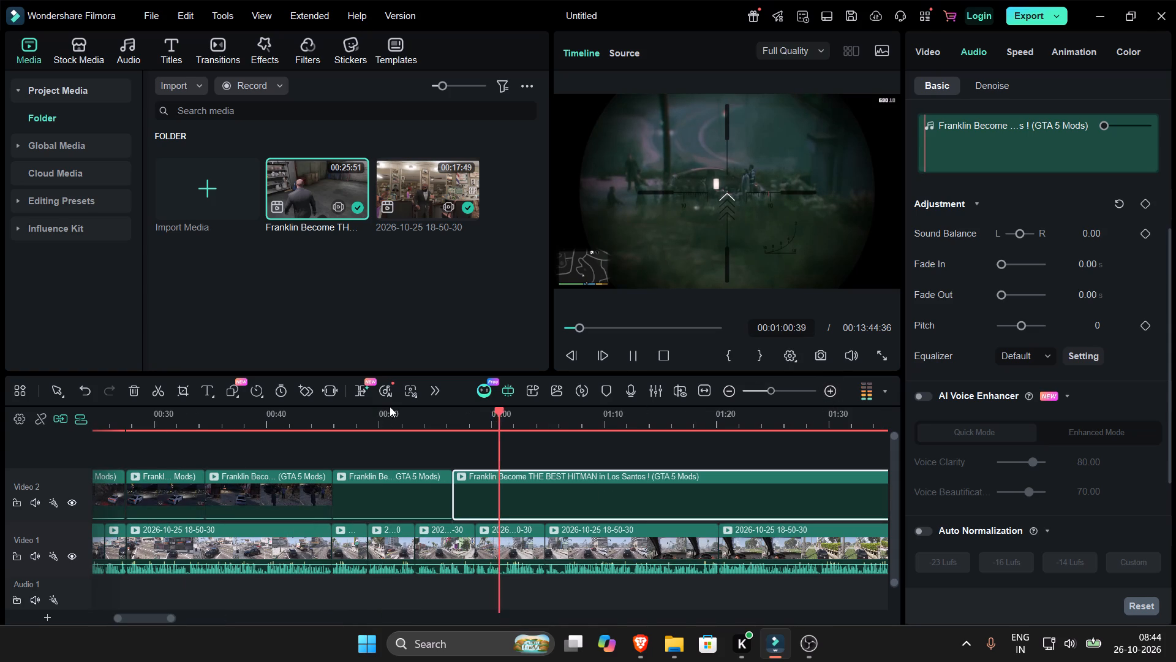
click(454, 420)
key(space)
click(470, 547)
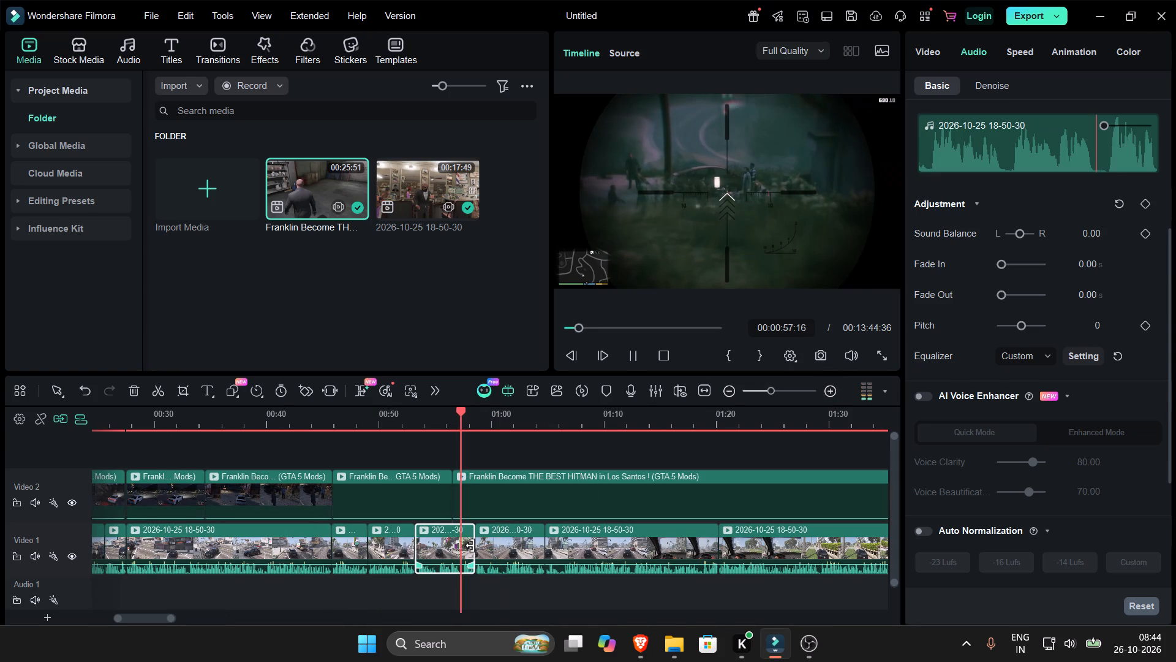
key(space)
click(447, 420)
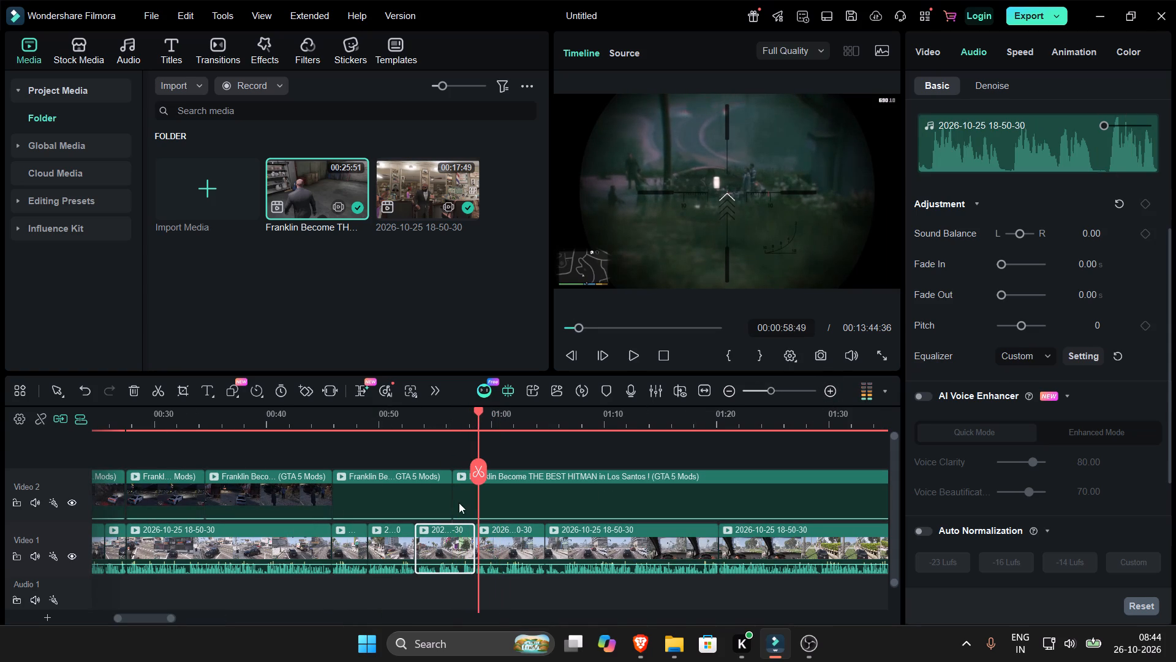
key(space)
key(space)
drag(472, 538, 459, 542)
Delete the gameplay clip on Video 1 between about 57 seconds and 00:01:03.
key(space)
click(494, 549)
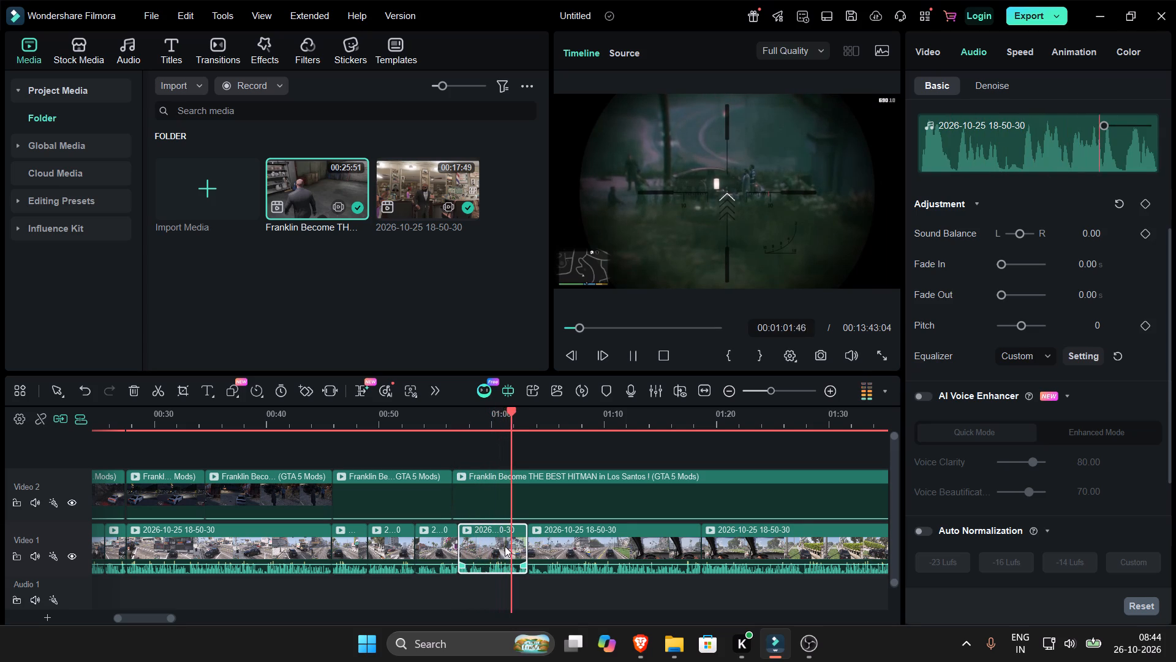
key(Delete)
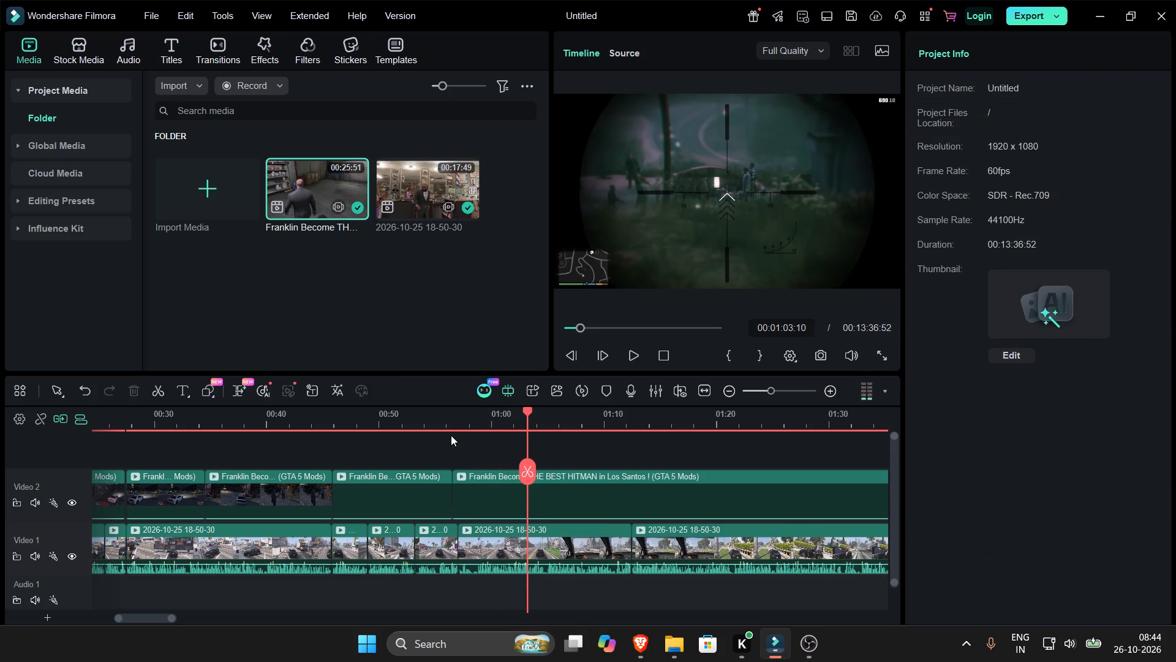
Play on from about 56 seconds and split the gameplay recording on Video 1 at 00:01:04:51.
click(450, 425)
key(space)
click(503, 447)
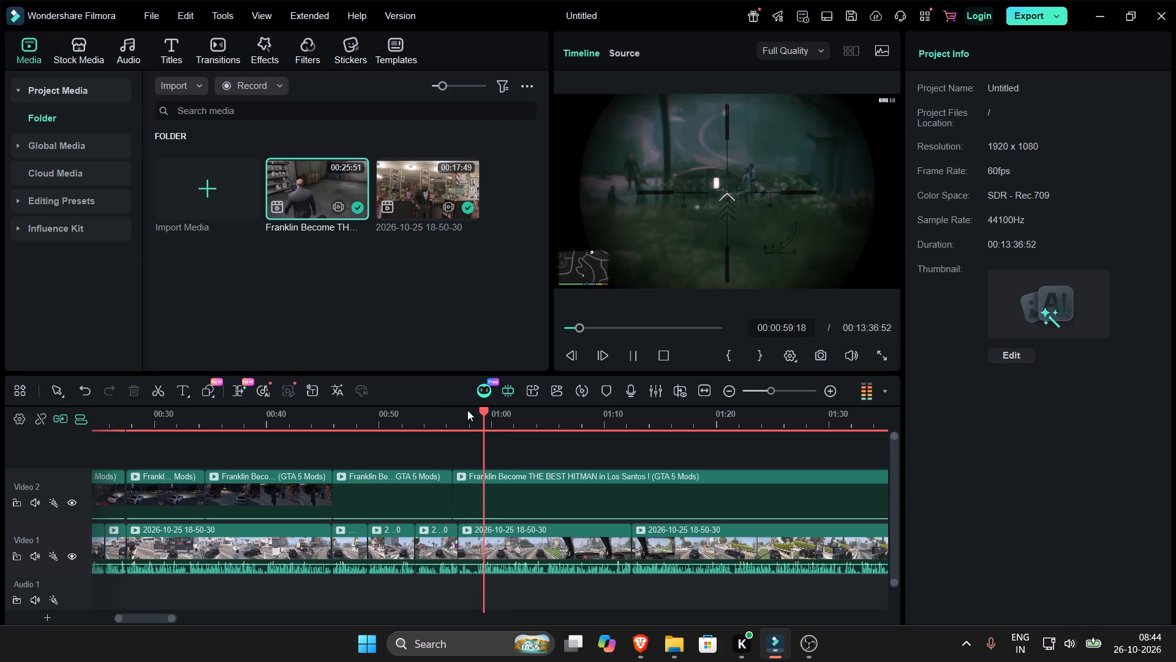
click(483, 554)
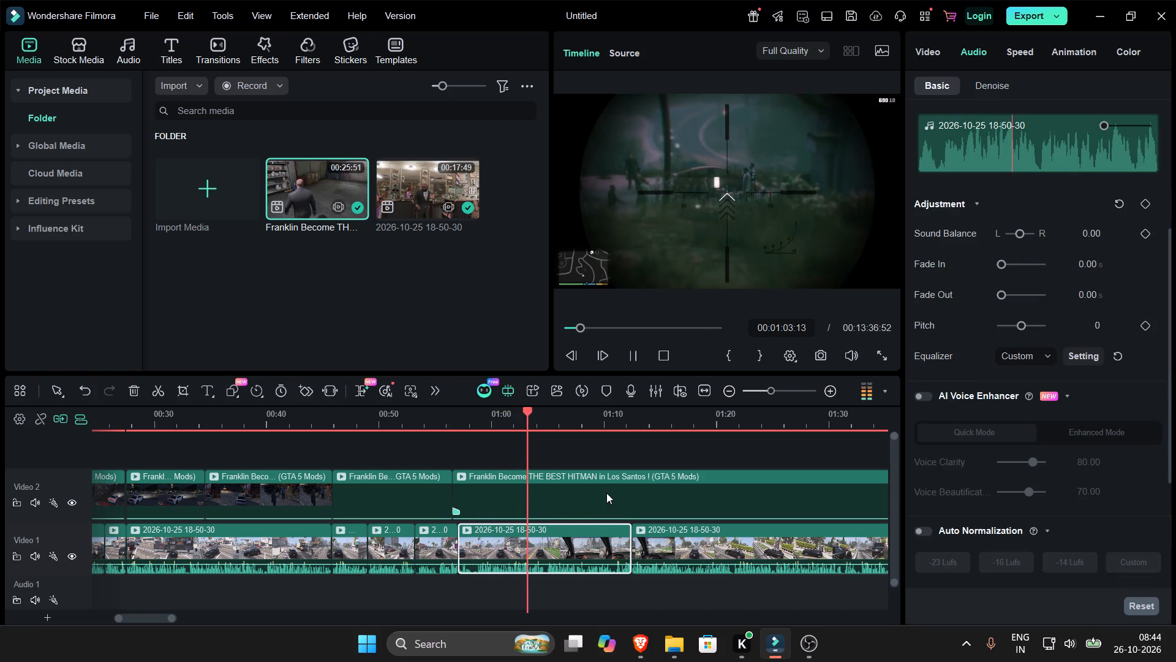
key(space)
key(ctrl+b)
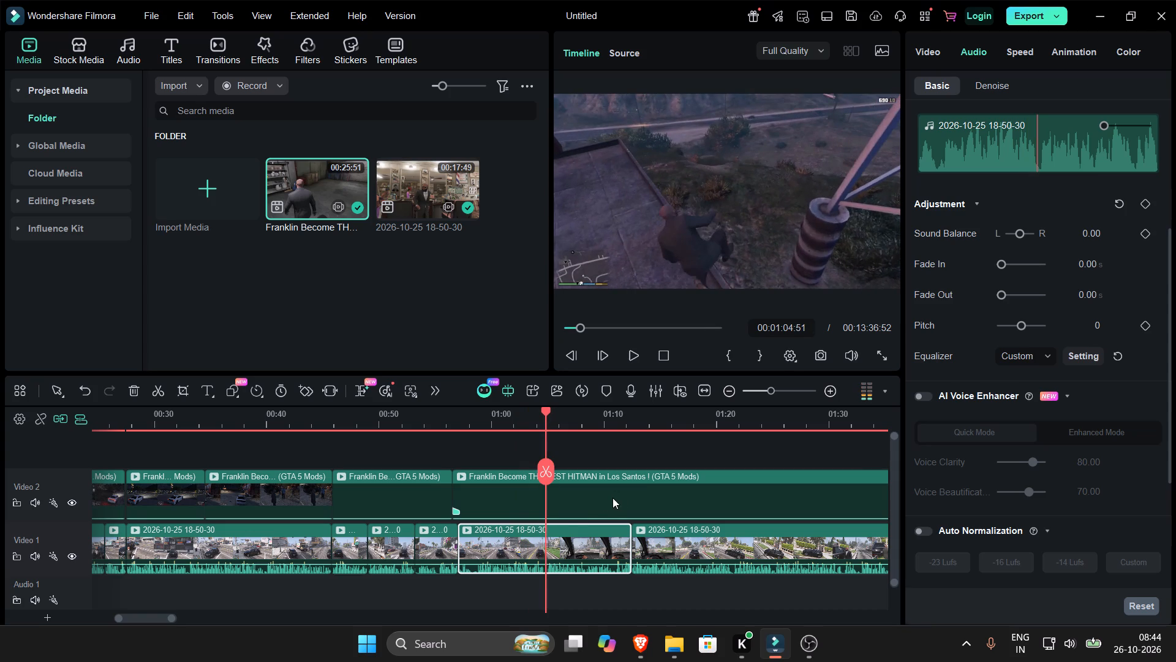
Cut the Franklin clip on Video 2 at 00:01:04:51 and delete all its footage after that point.
click(594, 496)
key(ctrl+b)
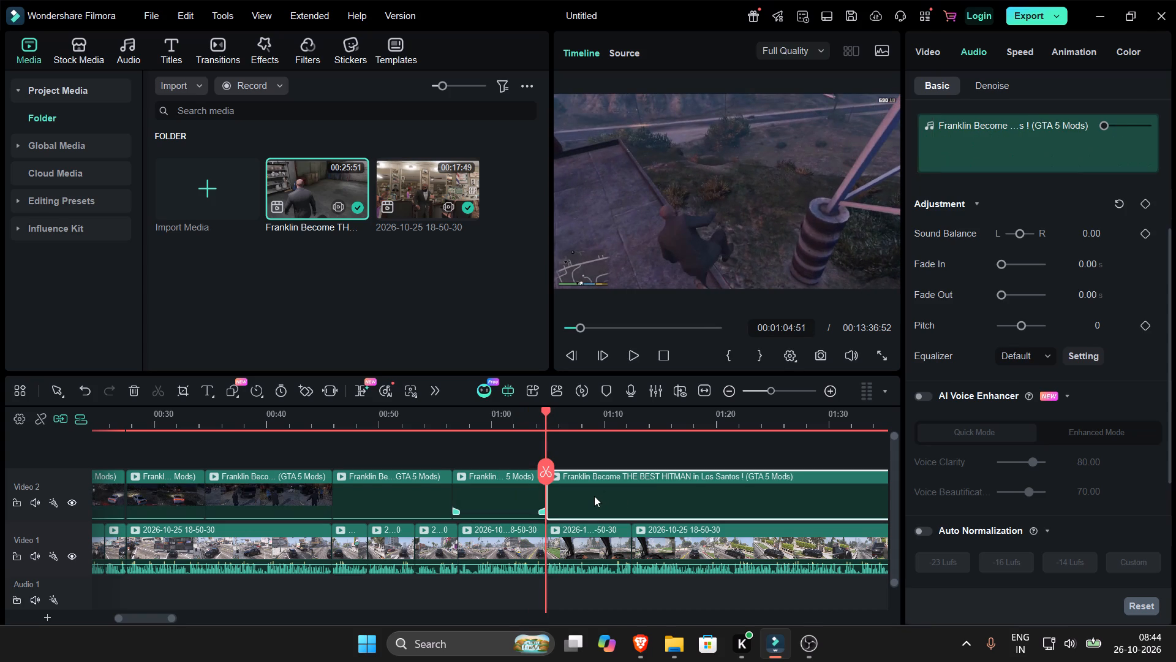
key(Delete)
Add the Flash Zoom Out transition at the end of the last Franklin clip on Video 2 and preview it.
click(212, 48)
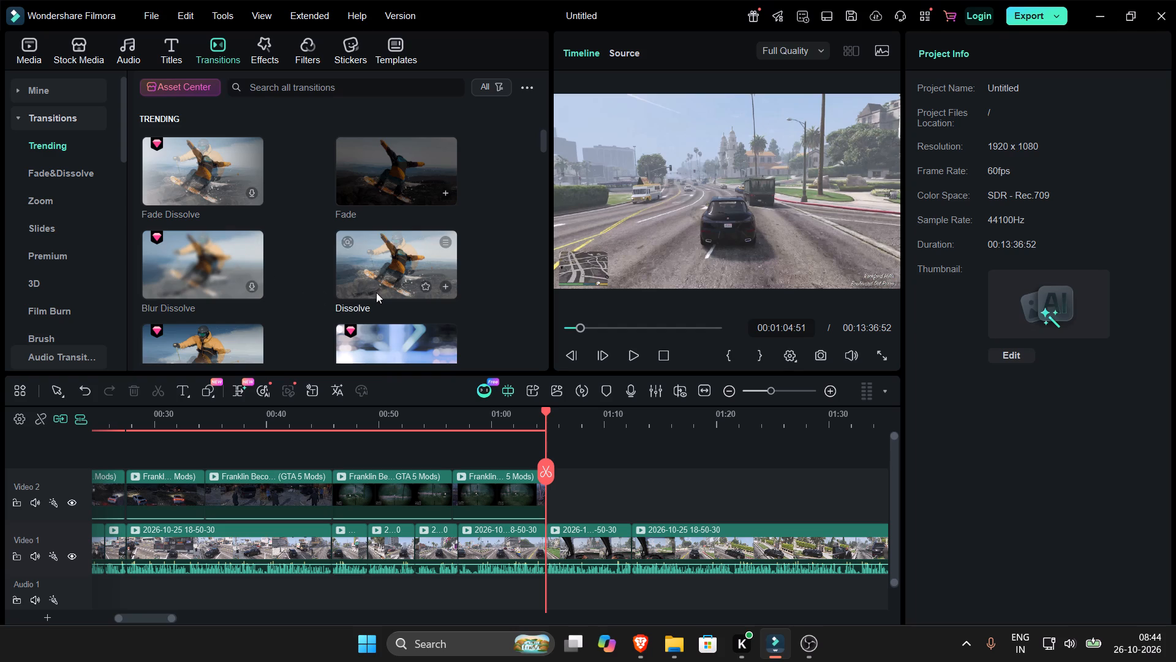
scroll(376, 292, down, 1)
drag(382, 288, 563, 519)
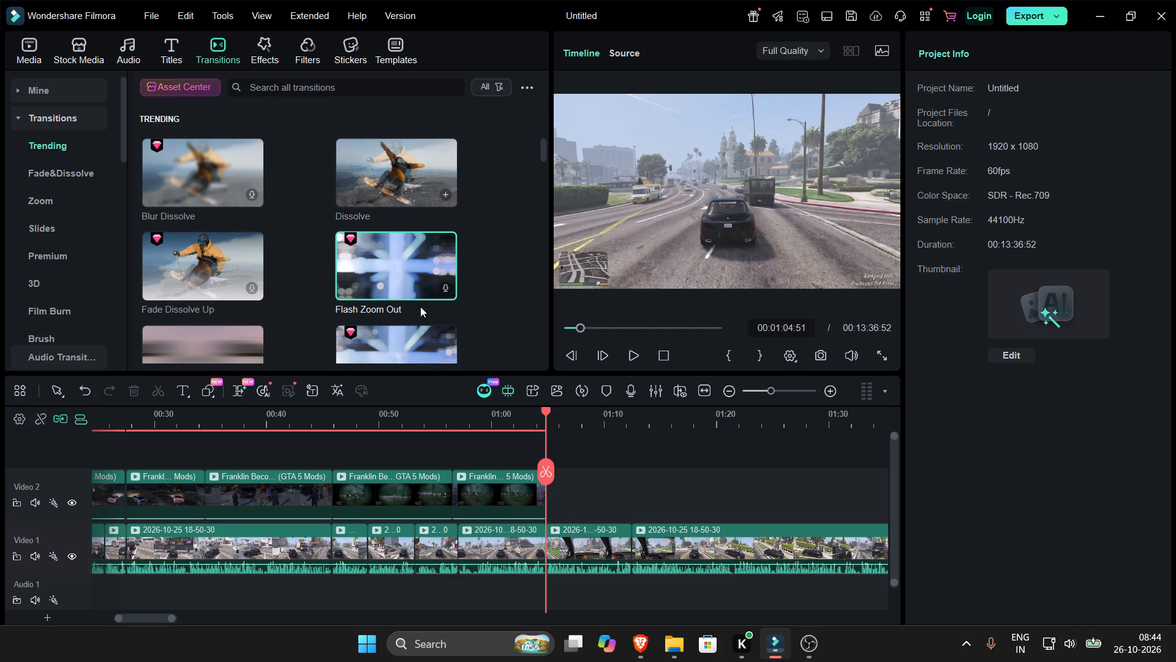
drag(404, 259, 536, 503)
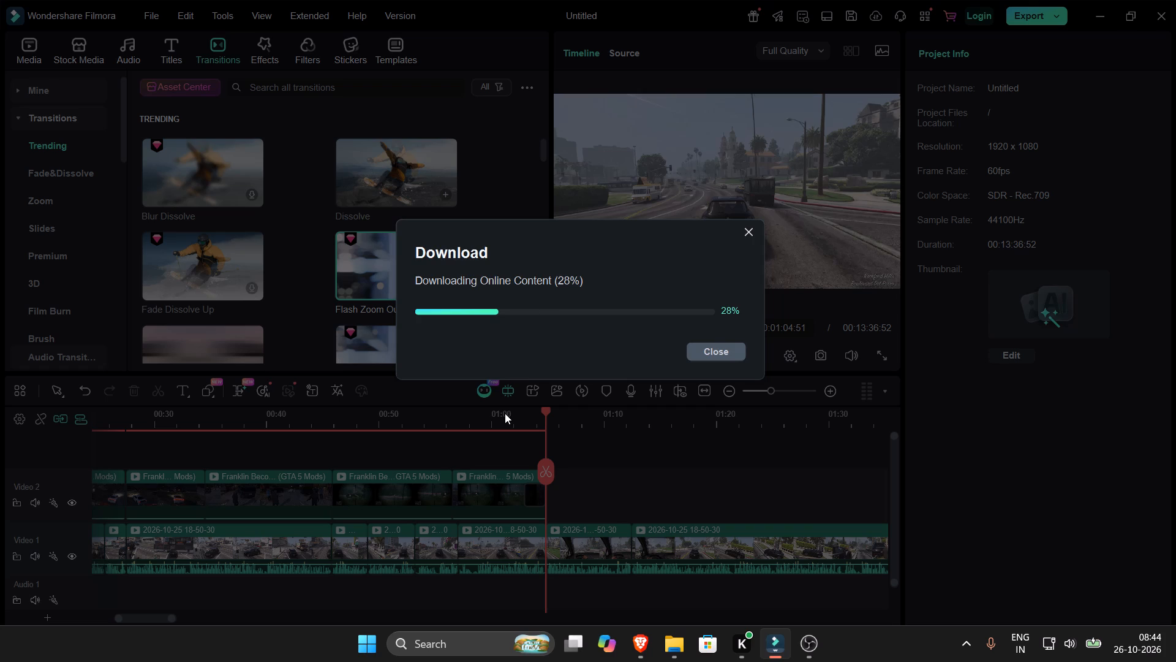
click(531, 420)
key(space)
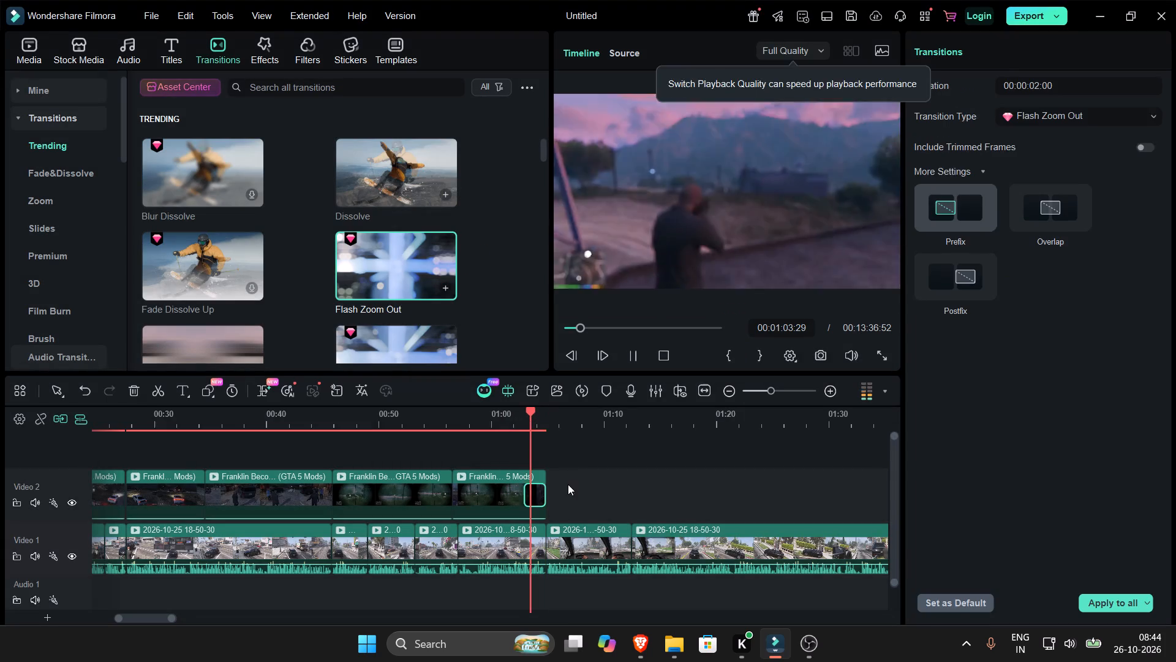
click(568, 484)
key(space)
click(511, 414)
key(space)
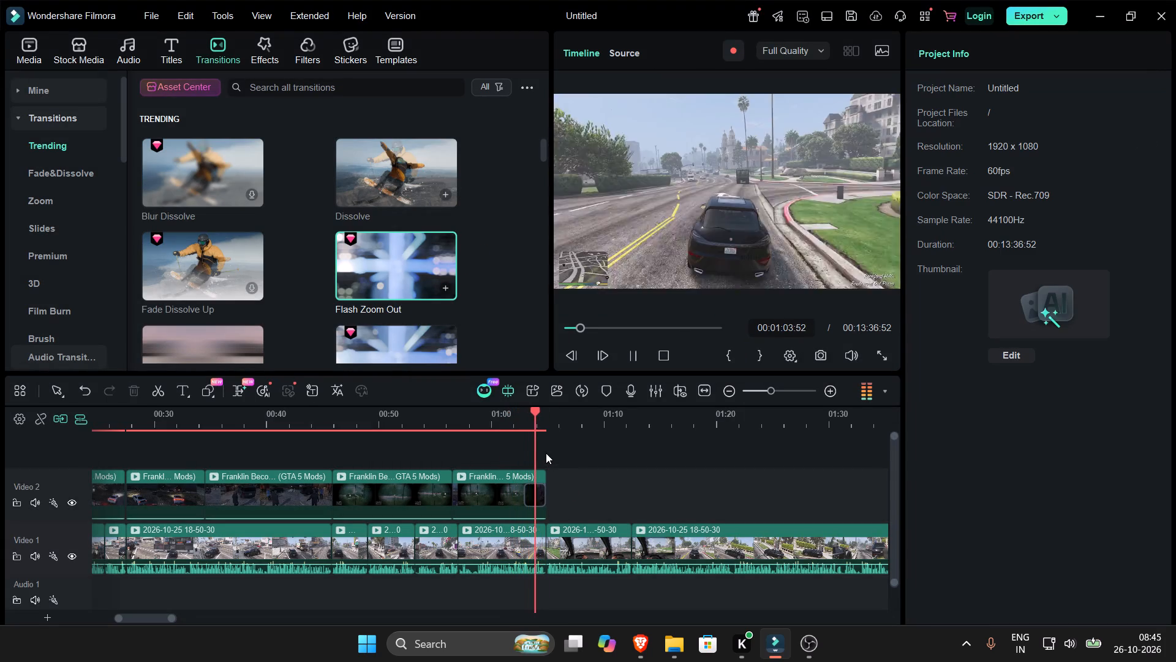
key(space)
Add the Flash Zoom Out transition at the start of the first Franklin clip on Video 2, at about 16 seconds.
double_click(737, 389)
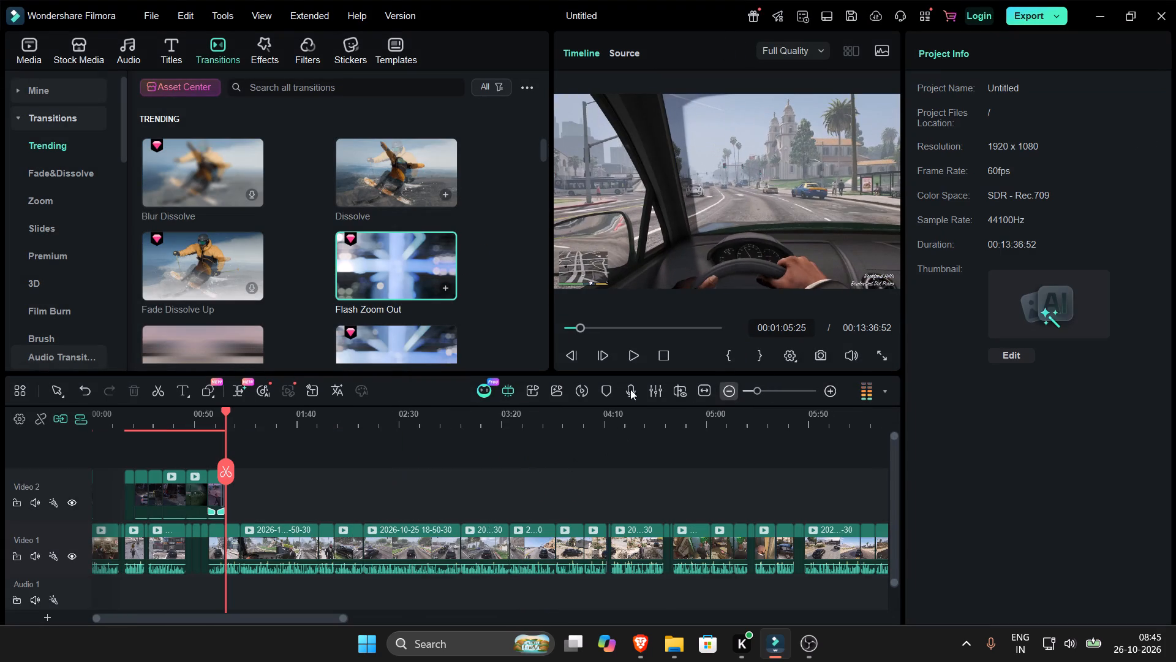
click(118, 428)
key(space)
double_click(826, 387)
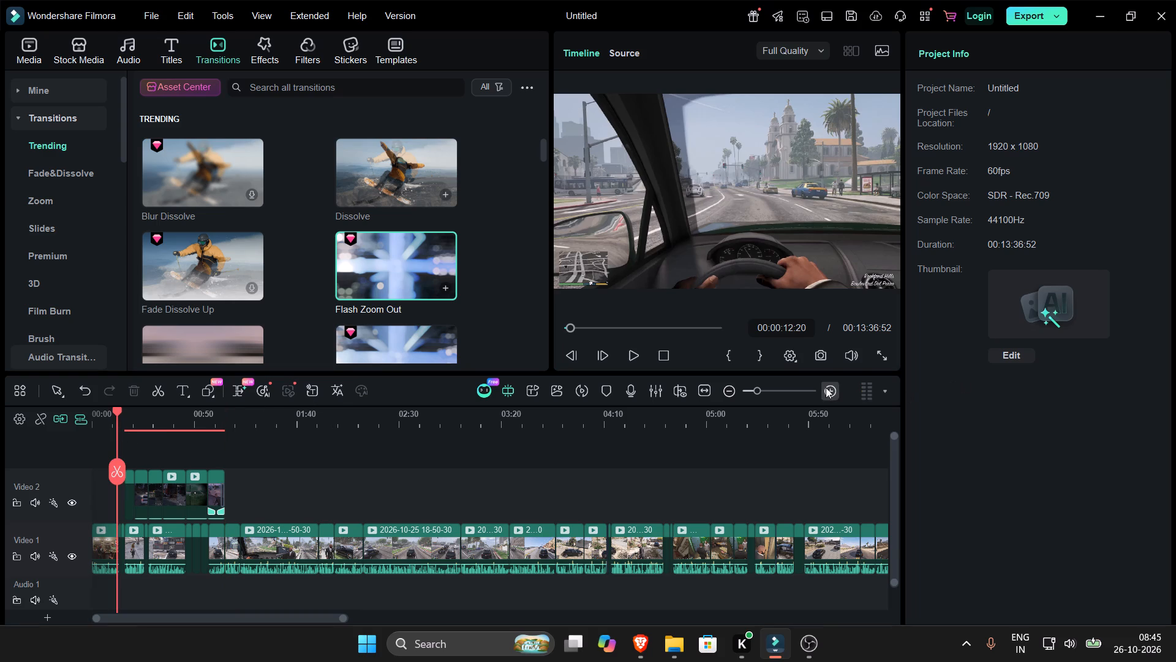
key(space)
drag(385, 276, 268, 508)
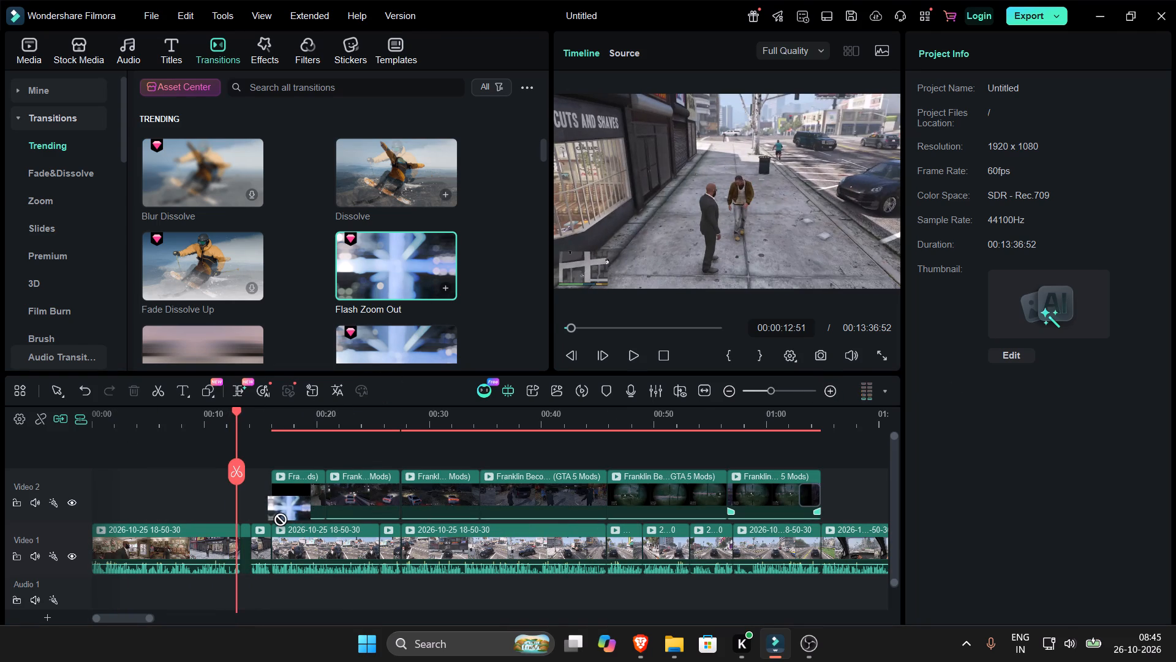
drag(268, 508, 281, 493)
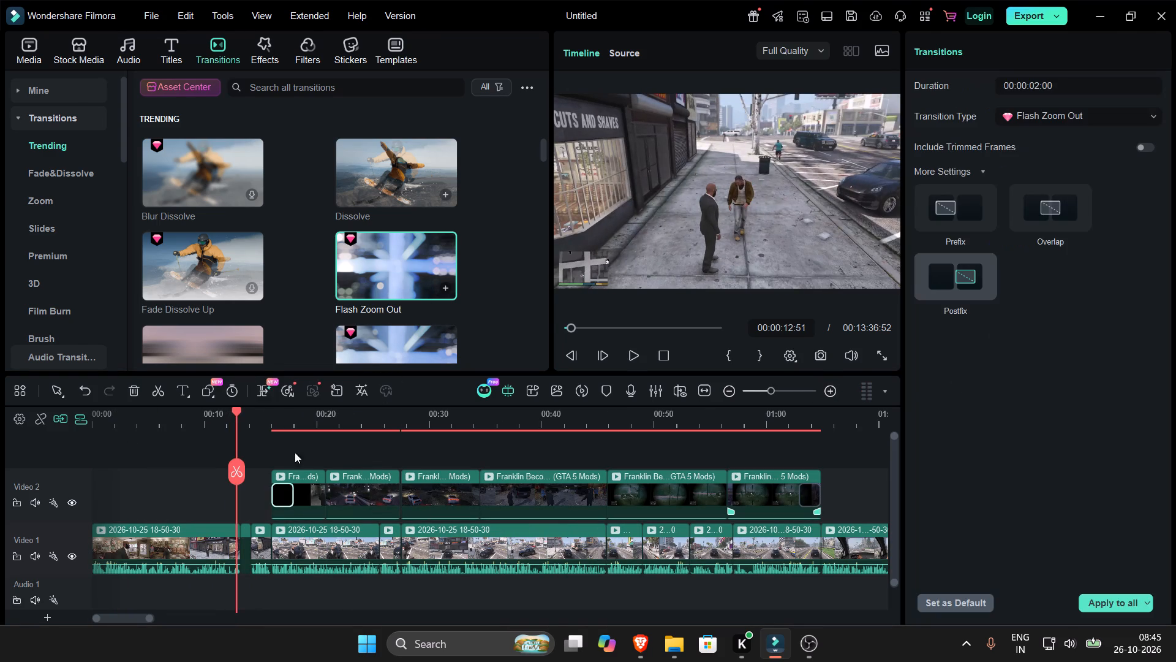
click(300, 441)
Place a Default Title on a new track above Video 2, aligned with the start of the first Franklin clip.
click(176, 61)
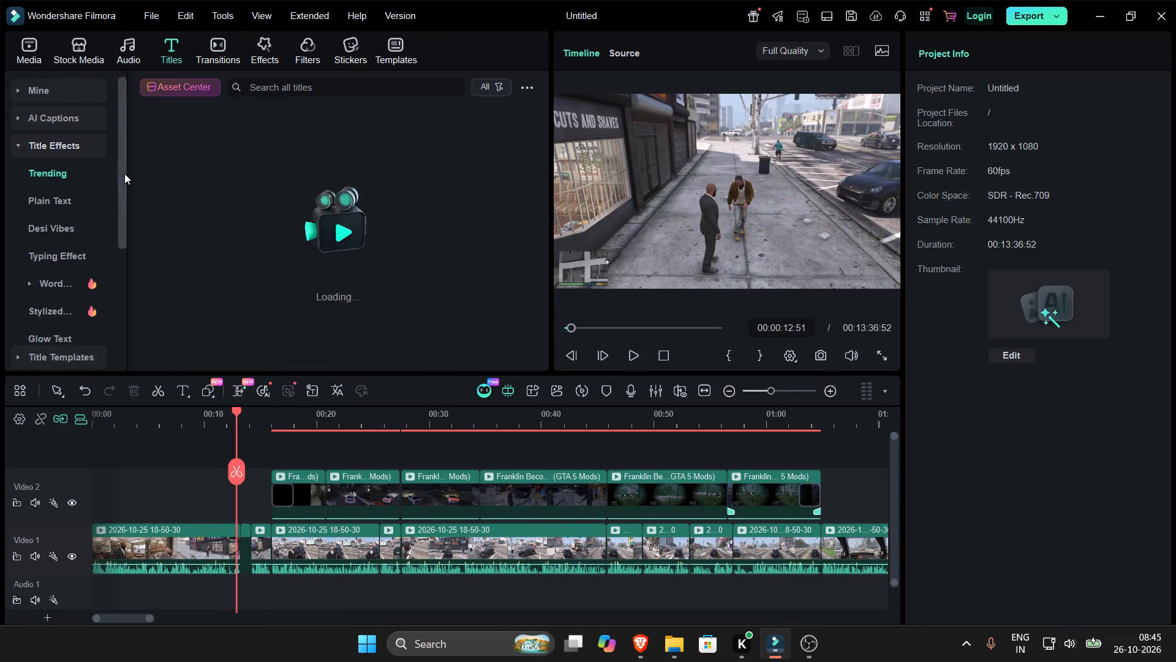
drag(211, 160, 279, 458)
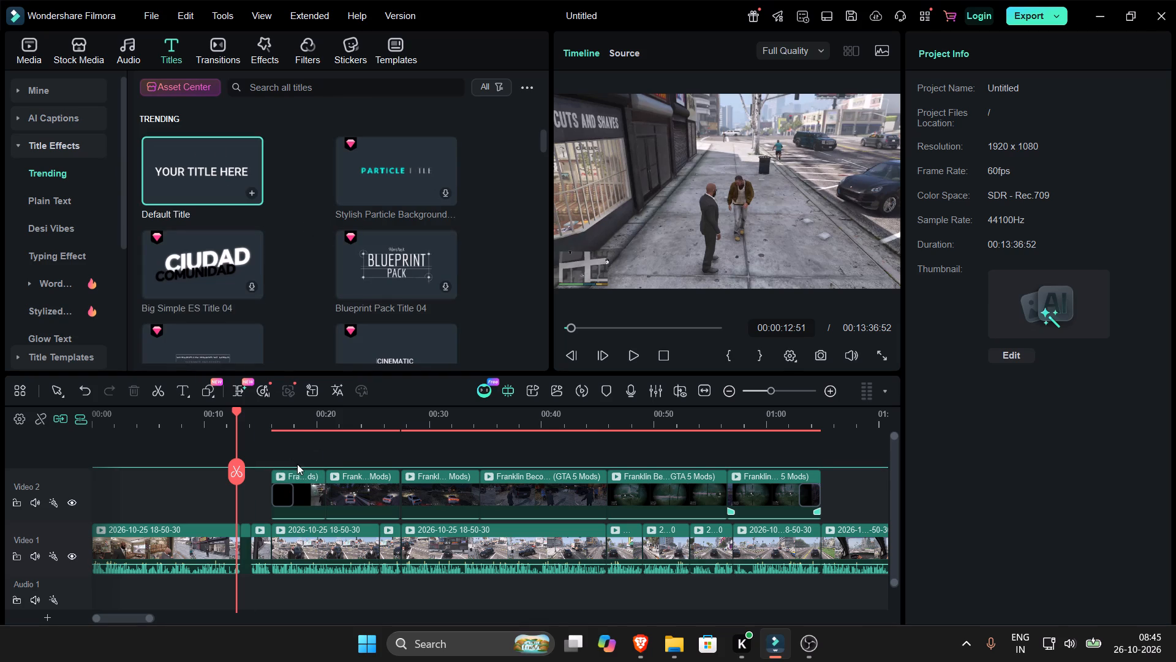
click(274, 411)
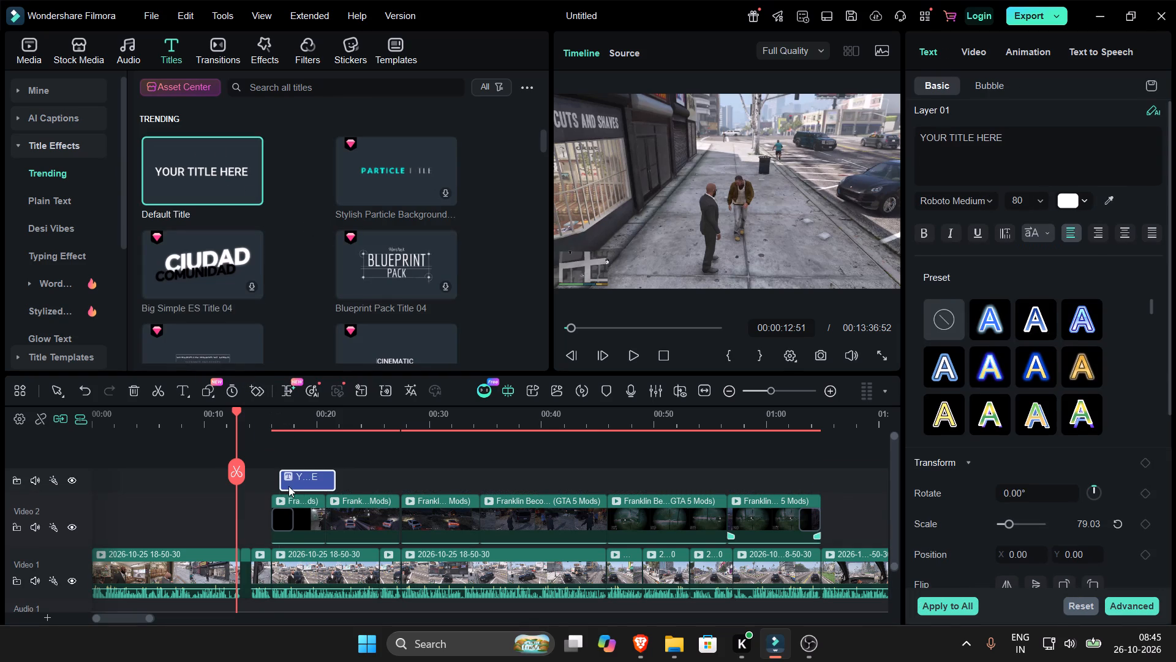
drag(302, 483, 293, 482)
Replace the title's text with "PREVIOUSLY".
click(1053, 129)
key(ctrl+a)
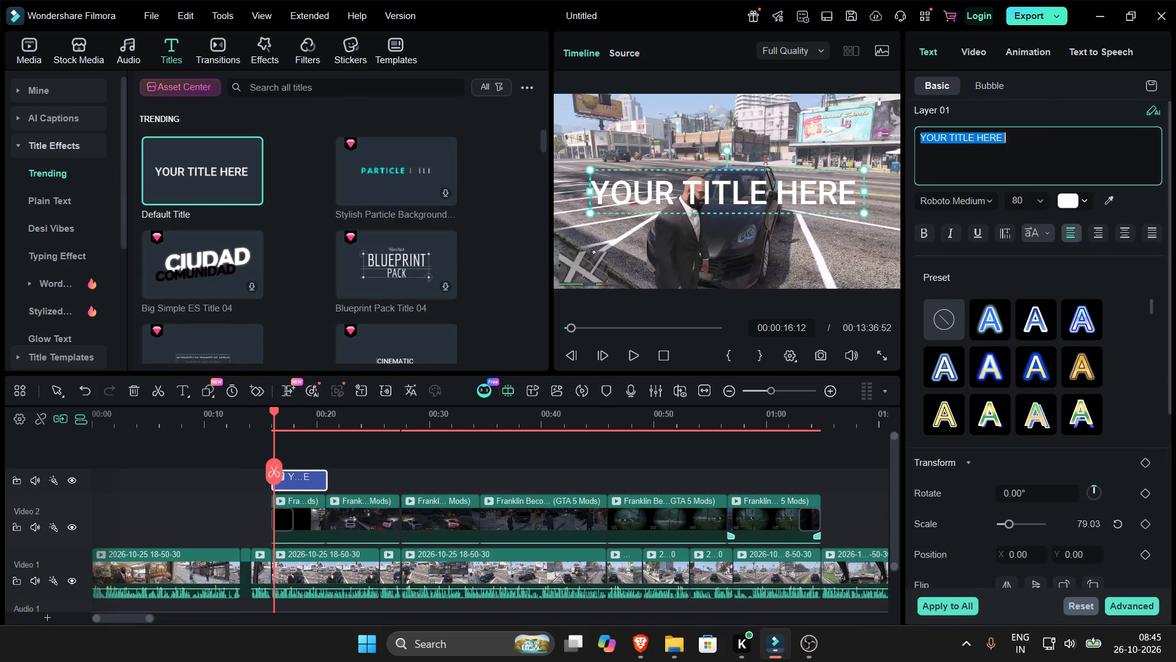
text(PREVIOUSLY)
key(space)
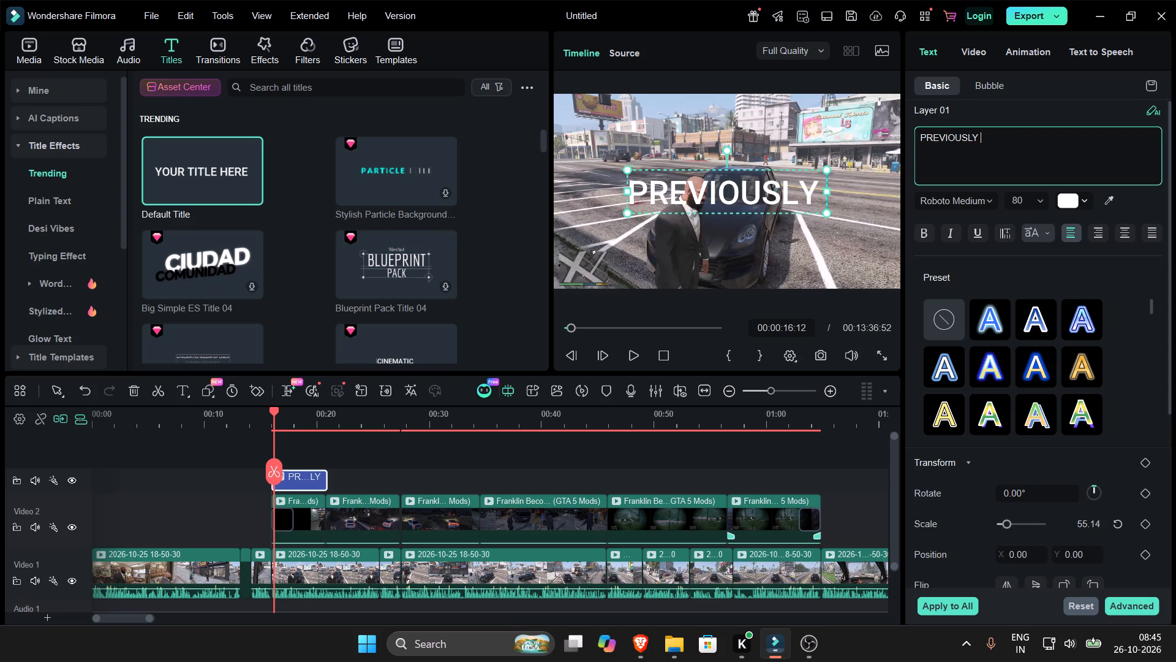
Switch to Brave and search the web for "previsuoly" in a new tab to check the word's spelling.
key(alt+Tab)
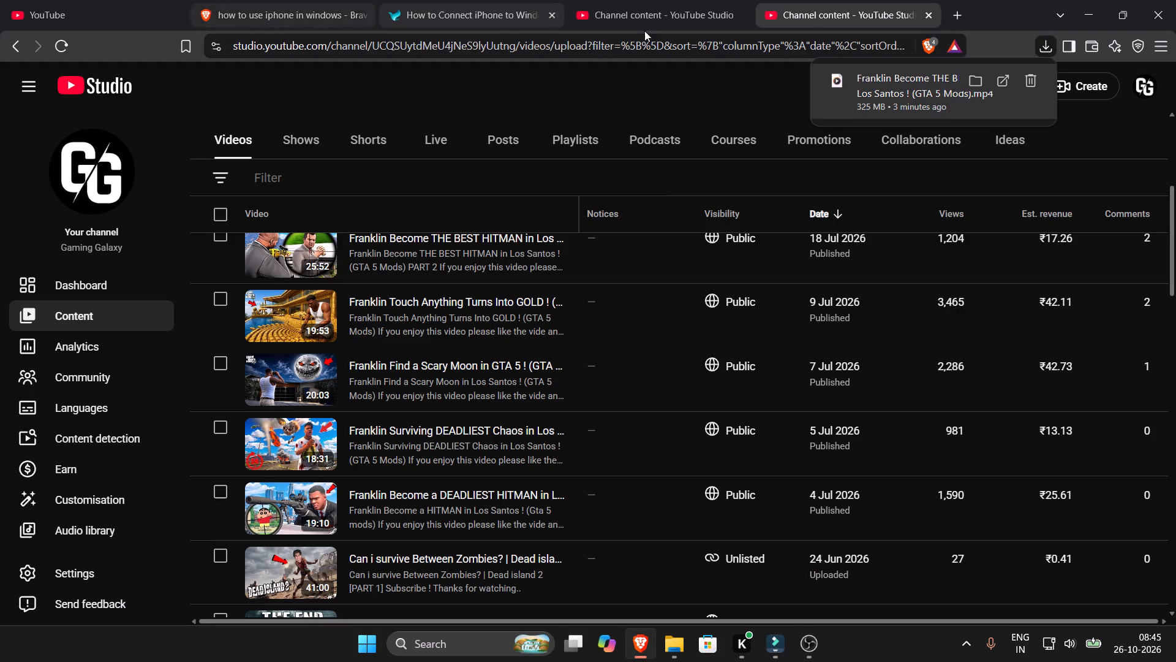
double_click(944, 11)
text(opre)
key(ctrl+a)
key(ctrl+BackSpace)
text(previsuoly)
key(Return)
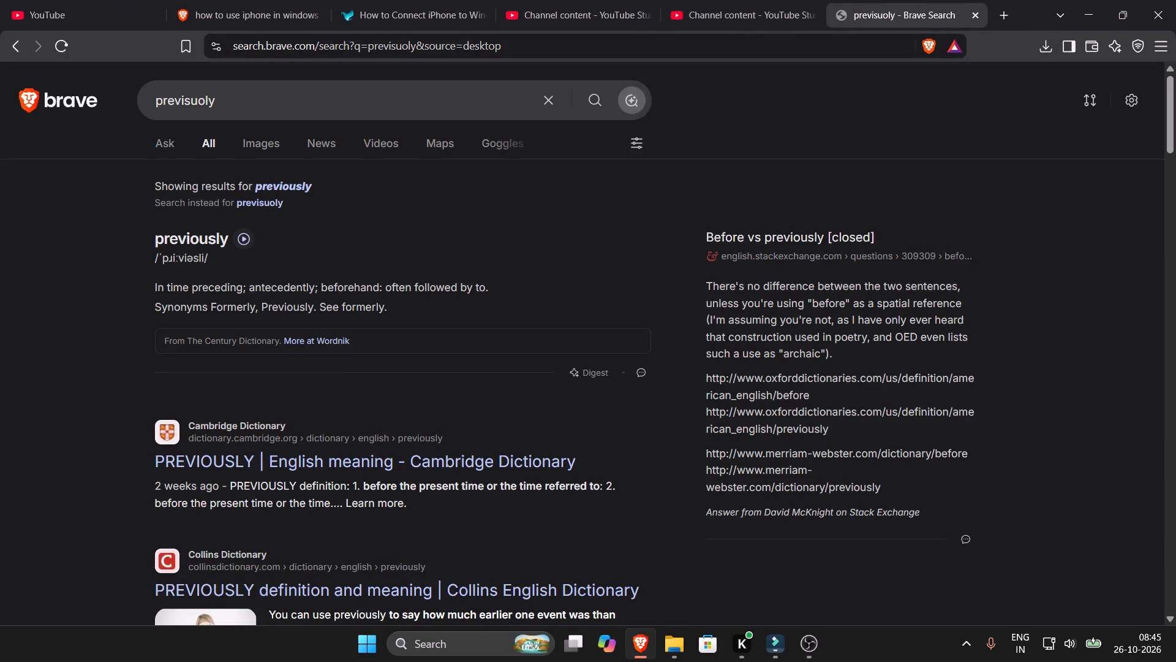
Copy the correctly spelled word "previously" from the search results and compare it with the title text in Filmora.
double_click(174, 230)
key(ctrl+c)
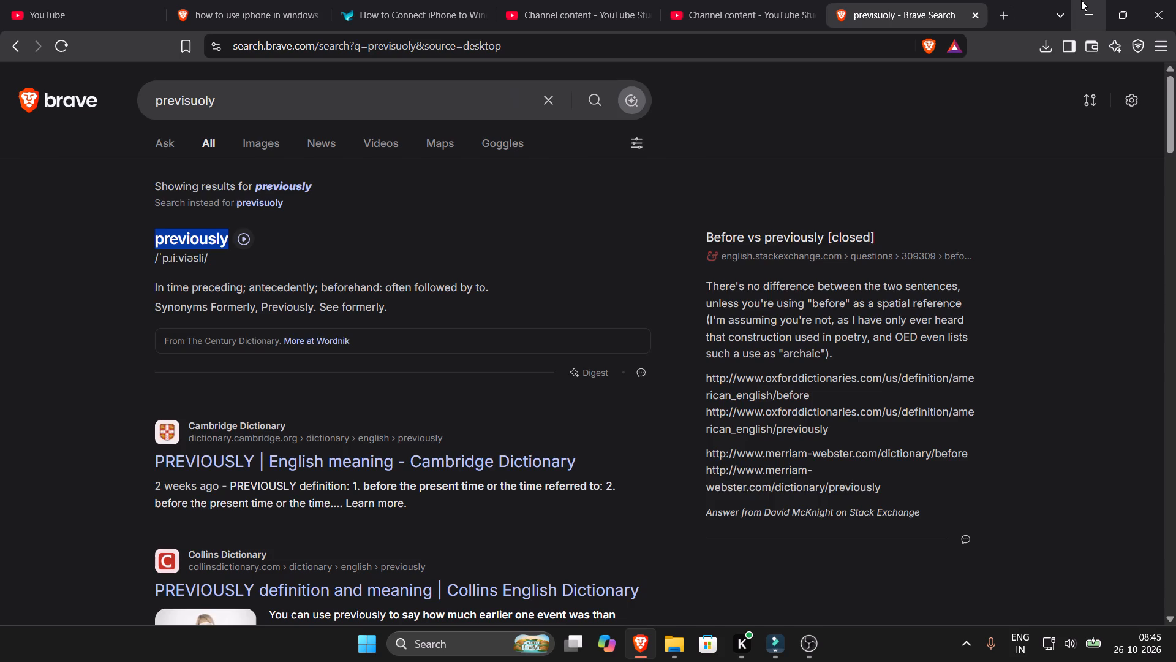
key(alt+Tab)
double_click(722, 192)
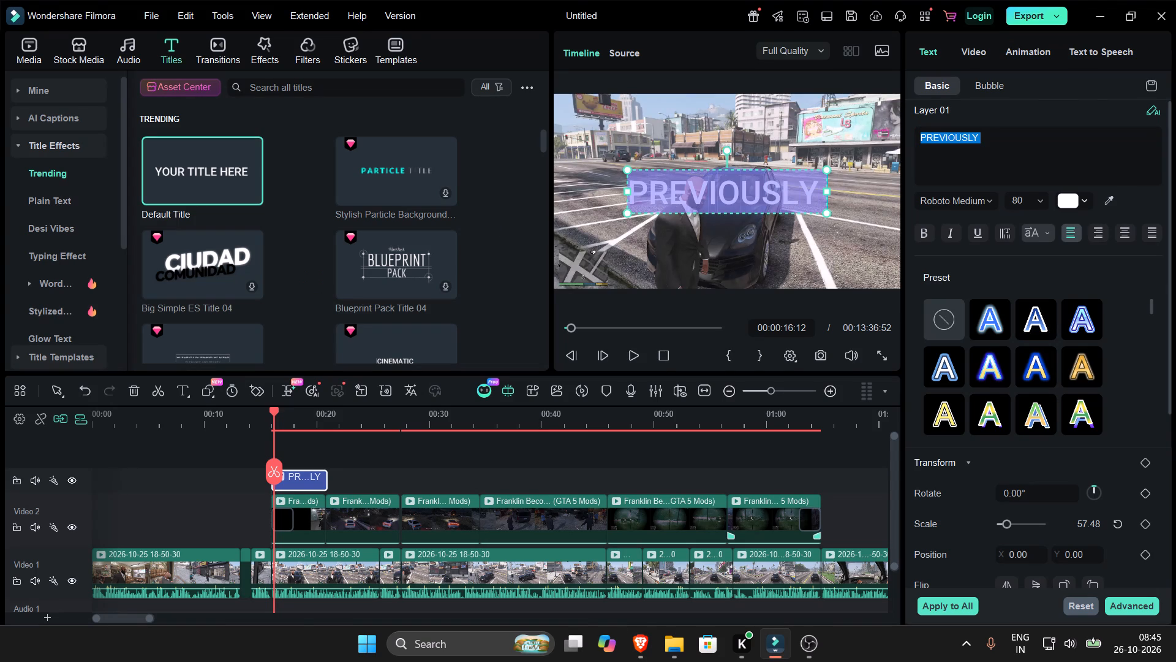
key(alt+Tab)
key(alt+Tab)
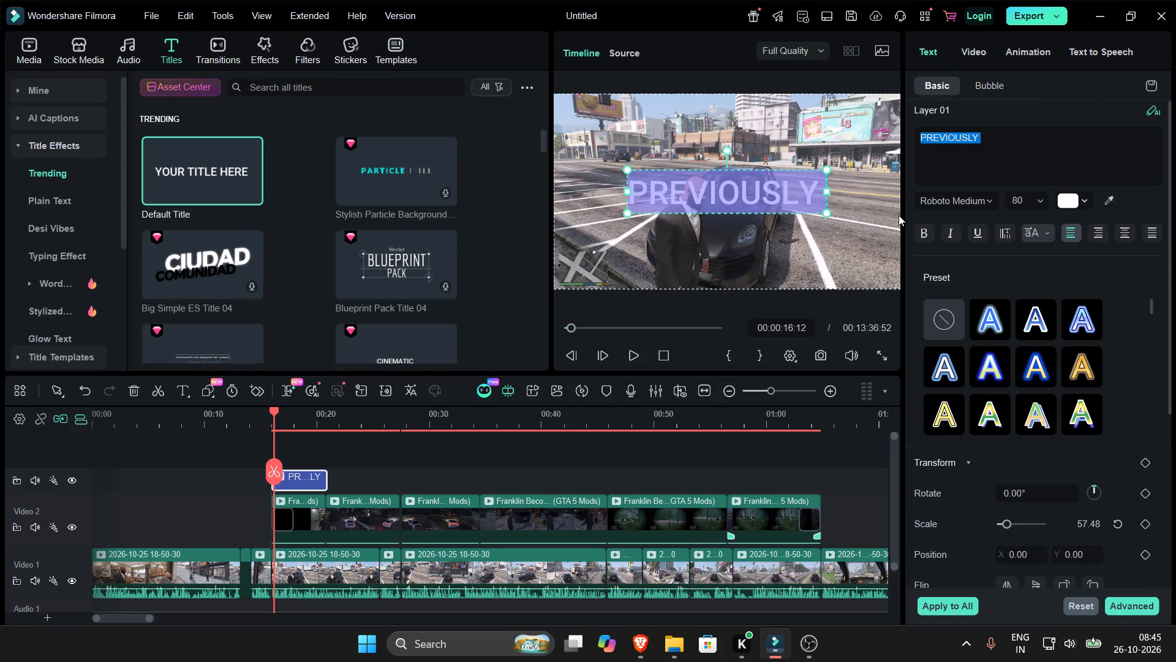
Extend the title text to "PREVIOUSLY :1" and set its font to Impact.
click(984, 143)
text(:1)
click(929, 205)
text(impac)
click(924, 315)
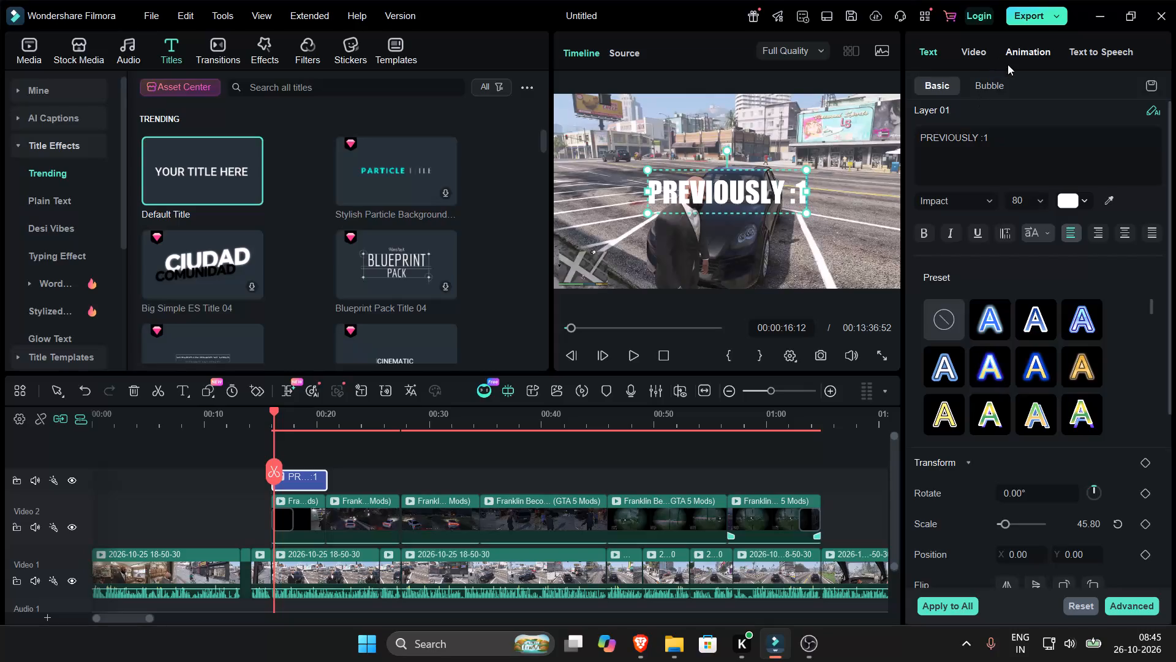
Shrink the title to a scale of about 30 and move it to the frame's upper-left corner, about X -613, Y 402.
click(385, 470)
click(731, 189)
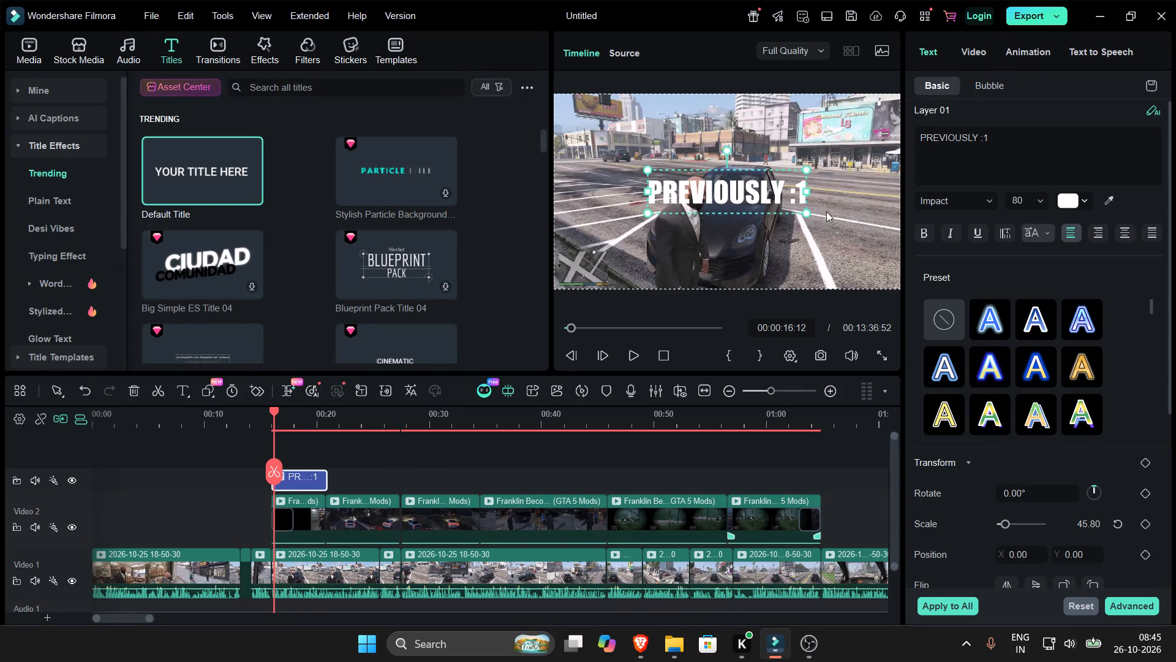
drag(805, 214, 746, 199)
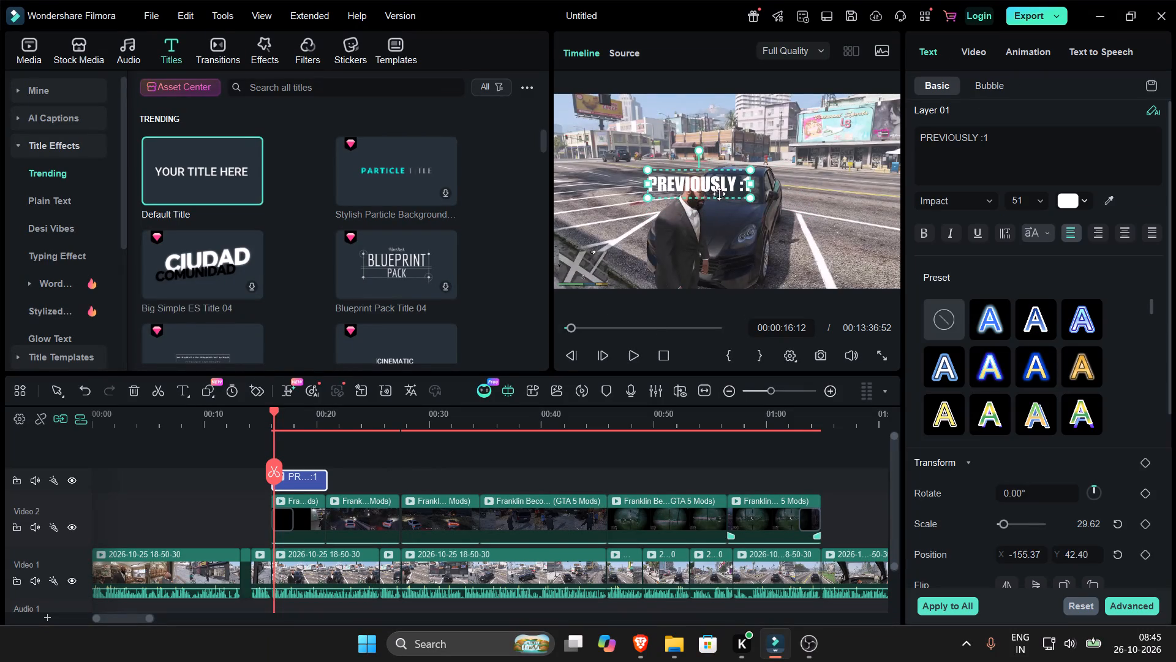
drag(717, 194, 628, 127)
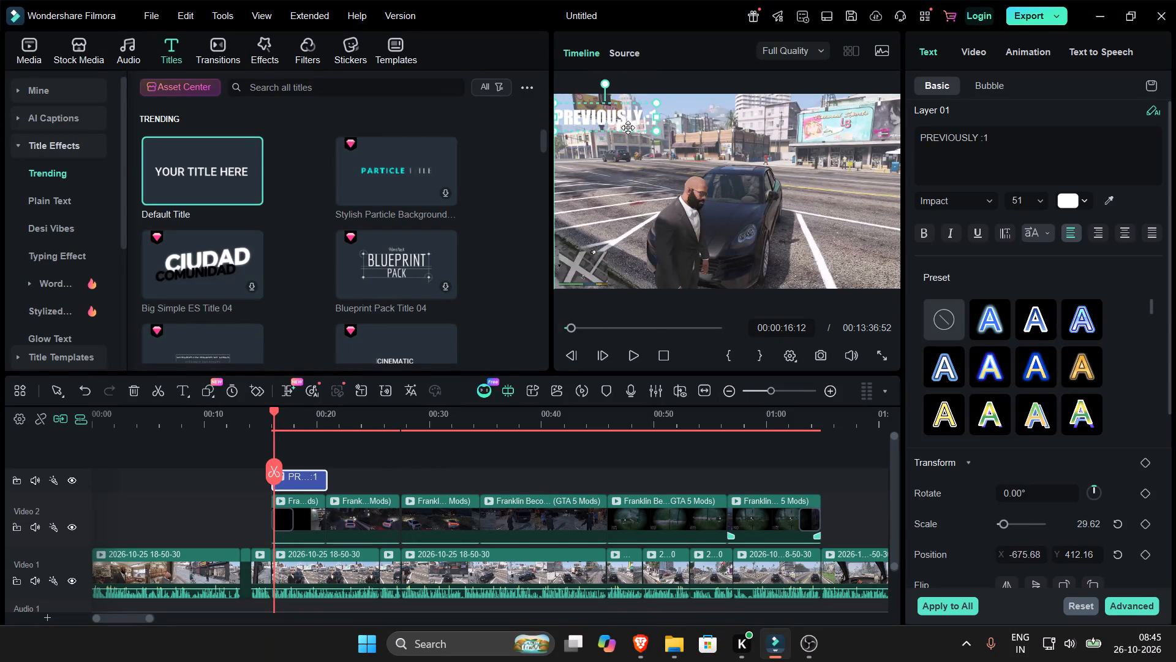
drag(628, 127, 634, 129)
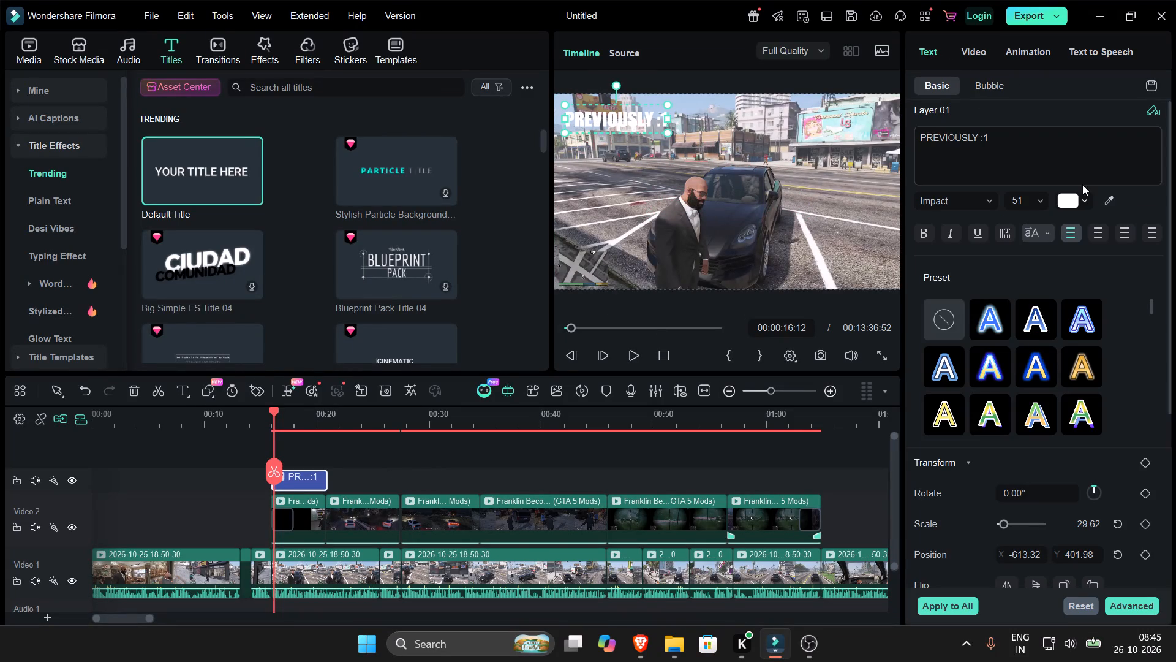
Change the title's text color to pure yellow (ffff00).
click(1072, 200)
click(1027, 349)
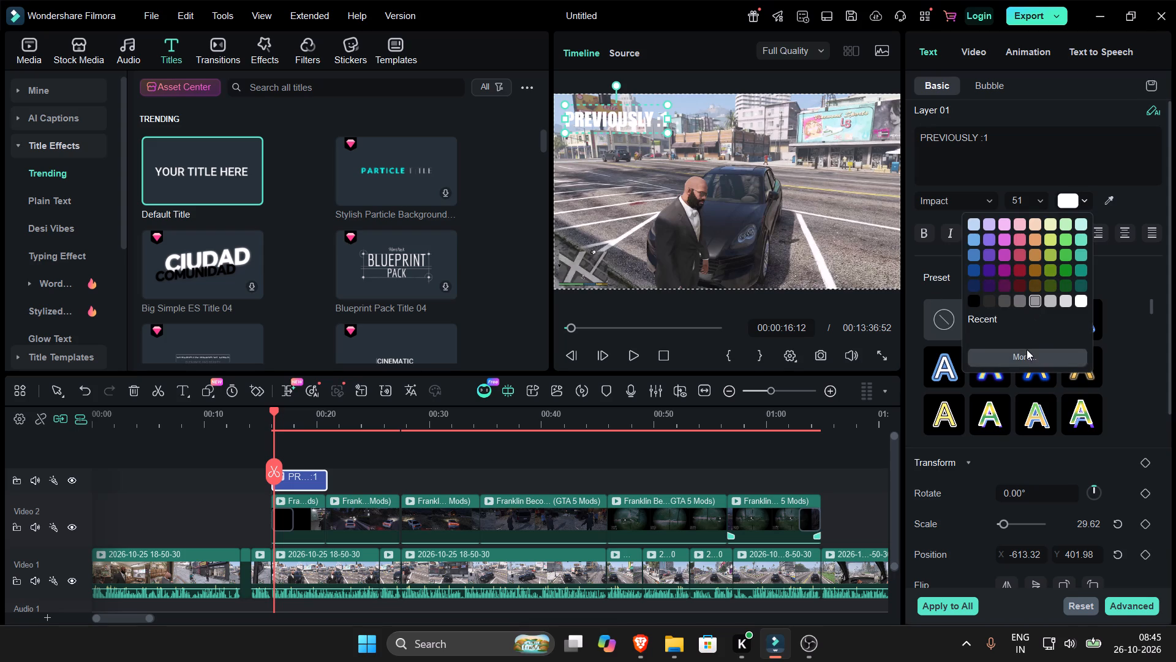
click(559, 254)
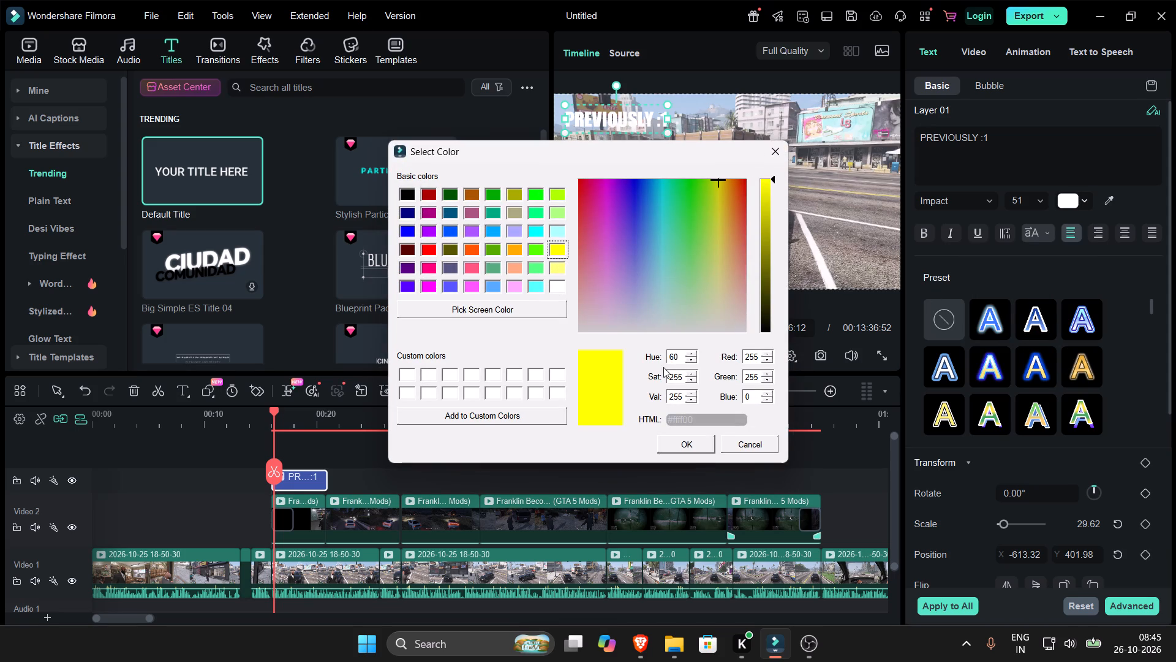
click(689, 452)
click(687, 438)
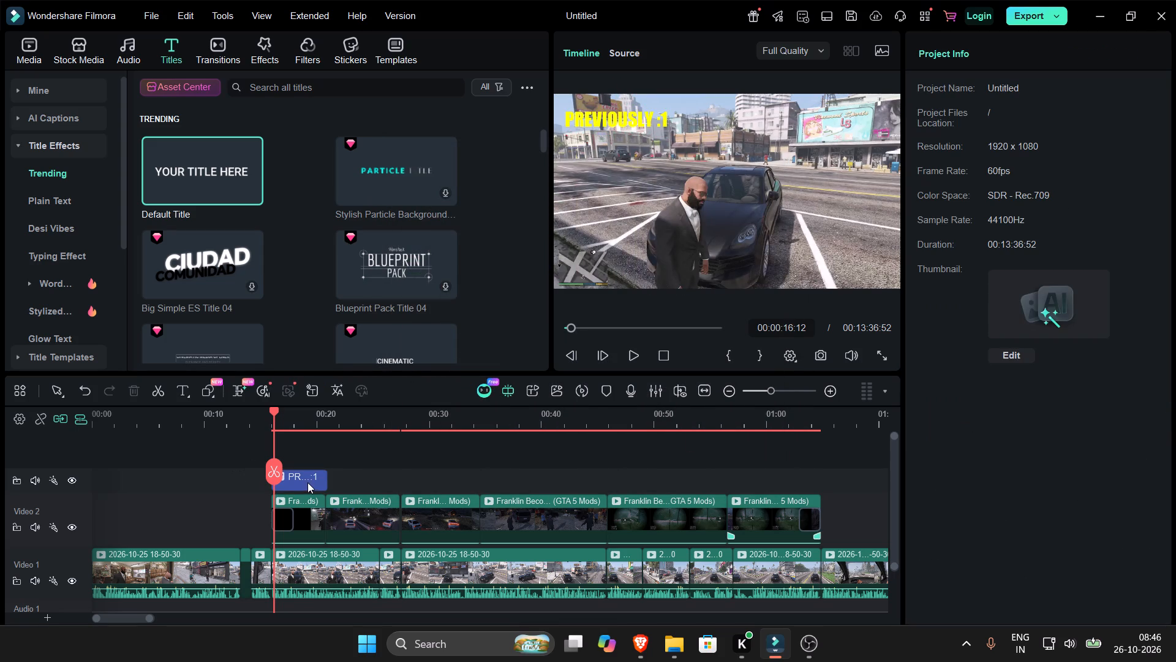
Enable an outline on the "PREVIOUSLY :1" title and set its color to black.
click(305, 481)
scroll(1143, 402, down, 1)
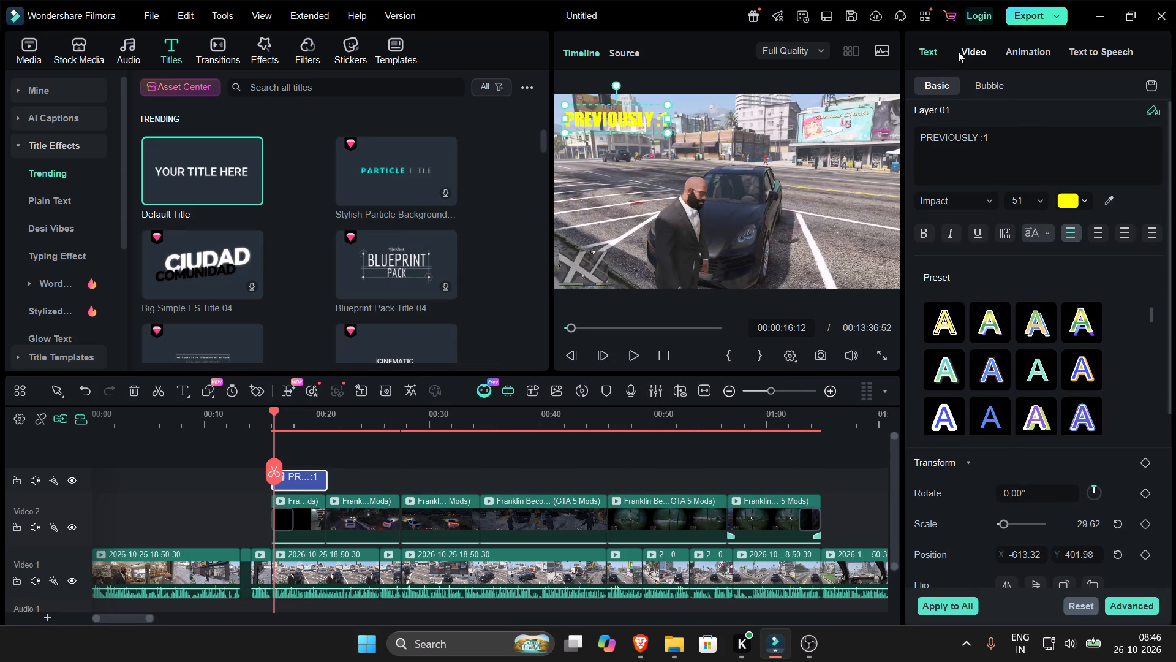
scroll(1134, 420, down, 5)
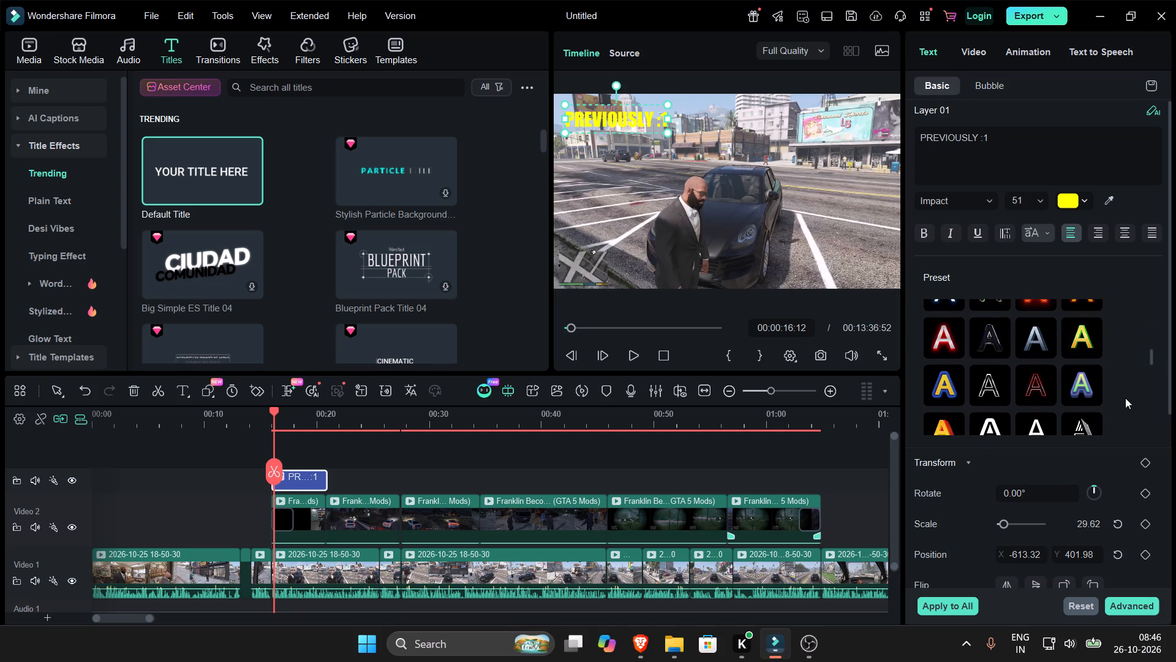
scroll(959, 529, down, 6)
click(922, 447)
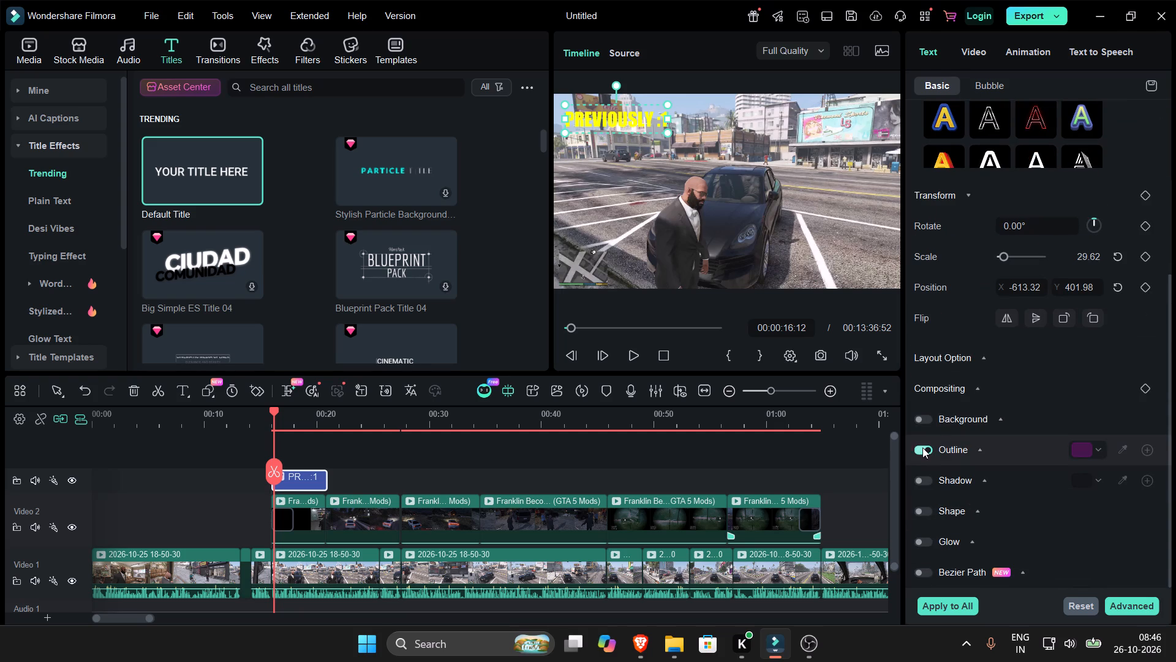
click(1084, 449)
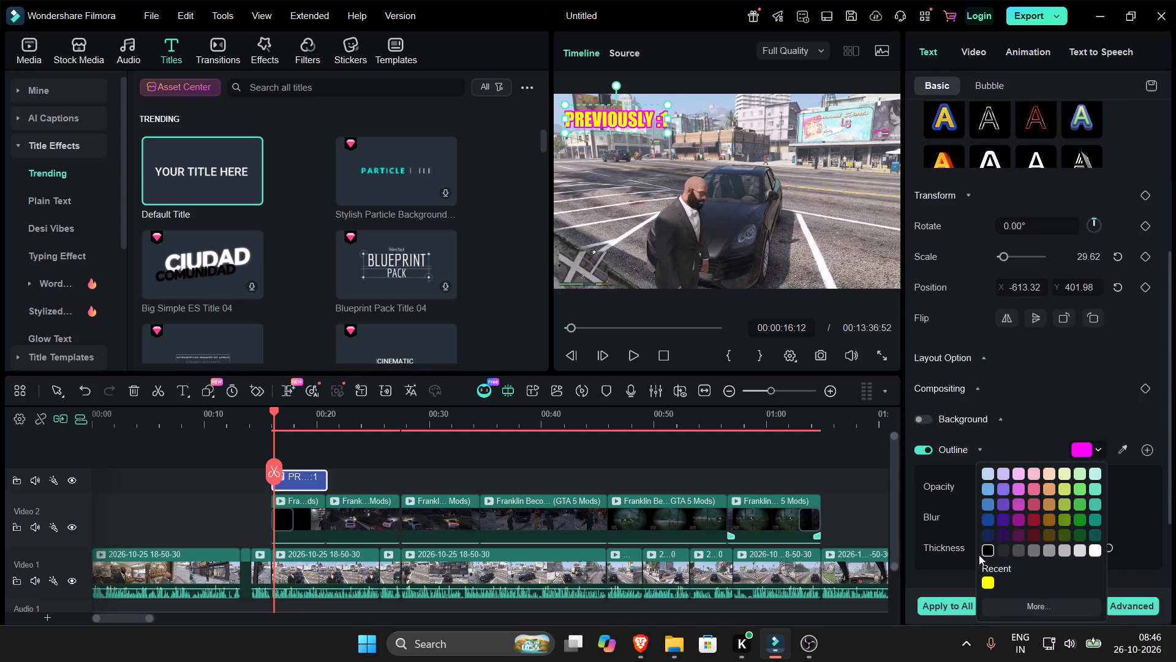
click(984, 555)
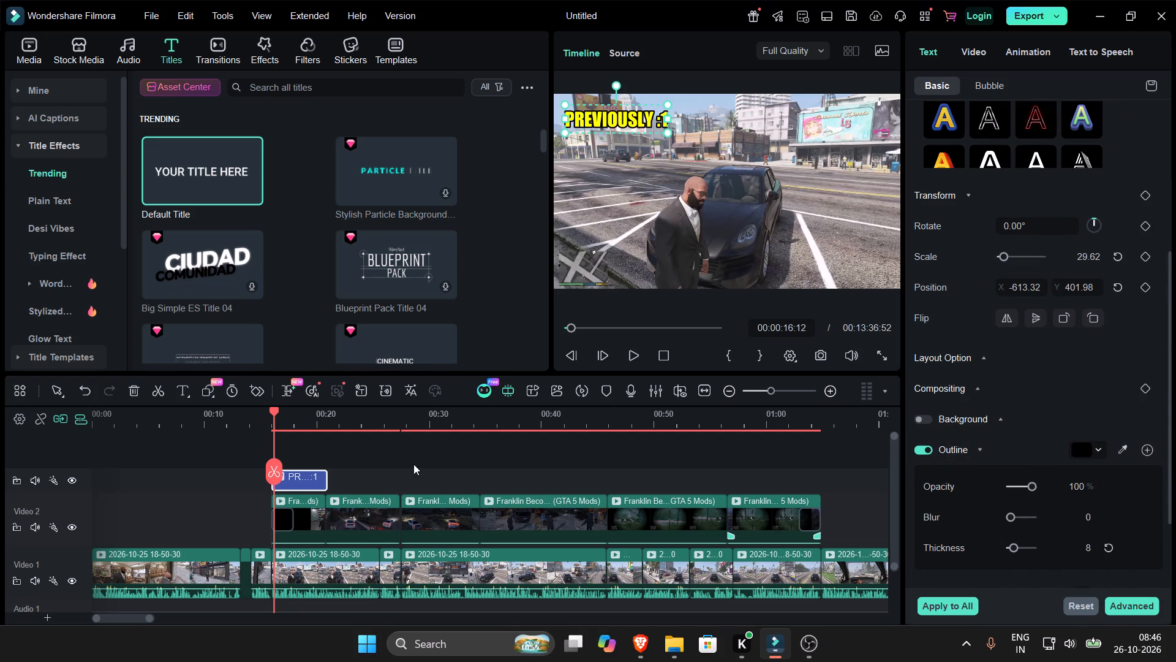
click(413, 465)
Extend the title's end to 00:01:04:51, matching the end of the last Franklin clip on Video 2.
click(318, 484)
drag(320, 476, 819, 490)
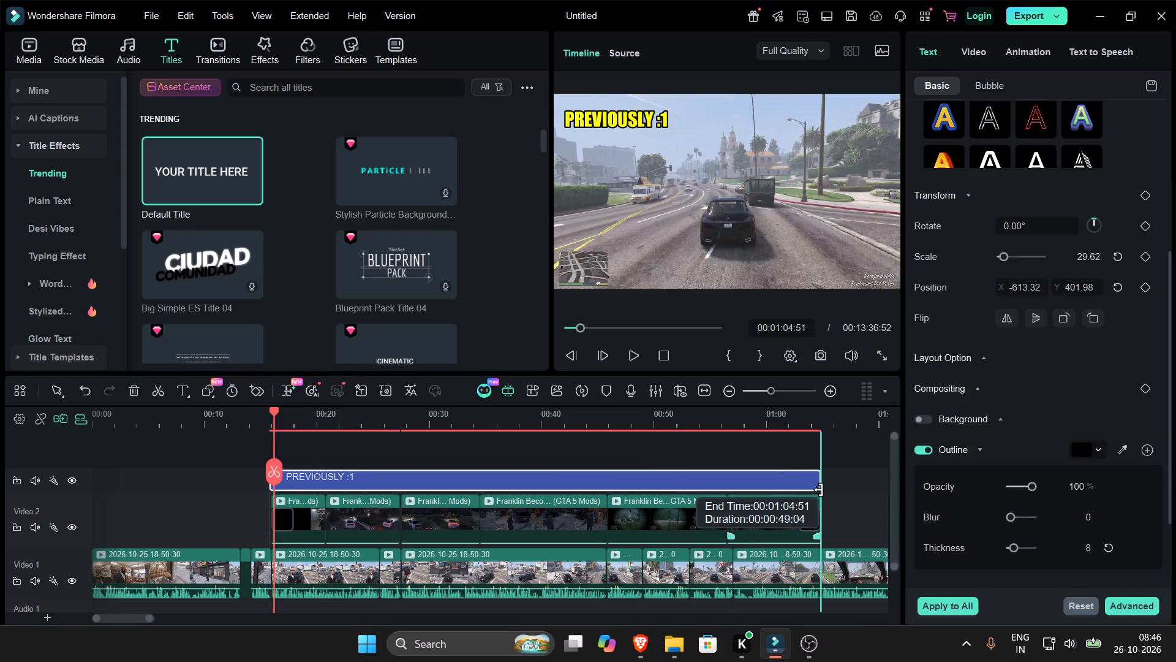
drag(819, 490, 819, 488)
click(764, 454)
Trim the title's start to line up with the start of the first Franklin clip on Video 2, at about 16 seconds.
click(265, 403)
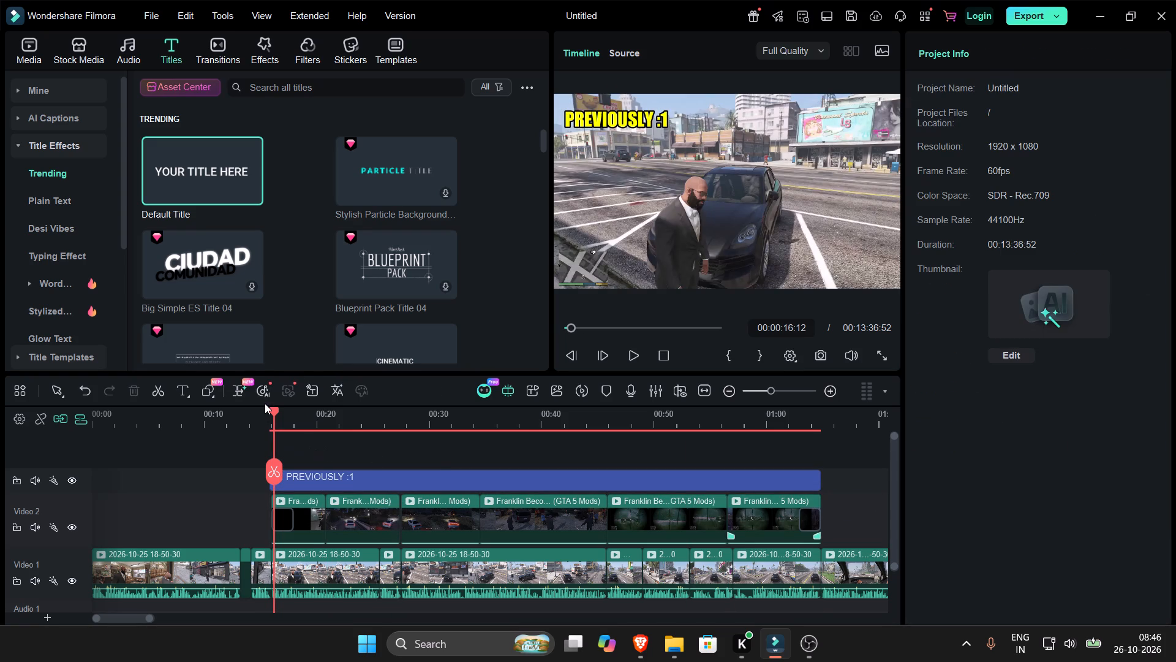
click(265, 414)
key(space)
double_click(835, 386)
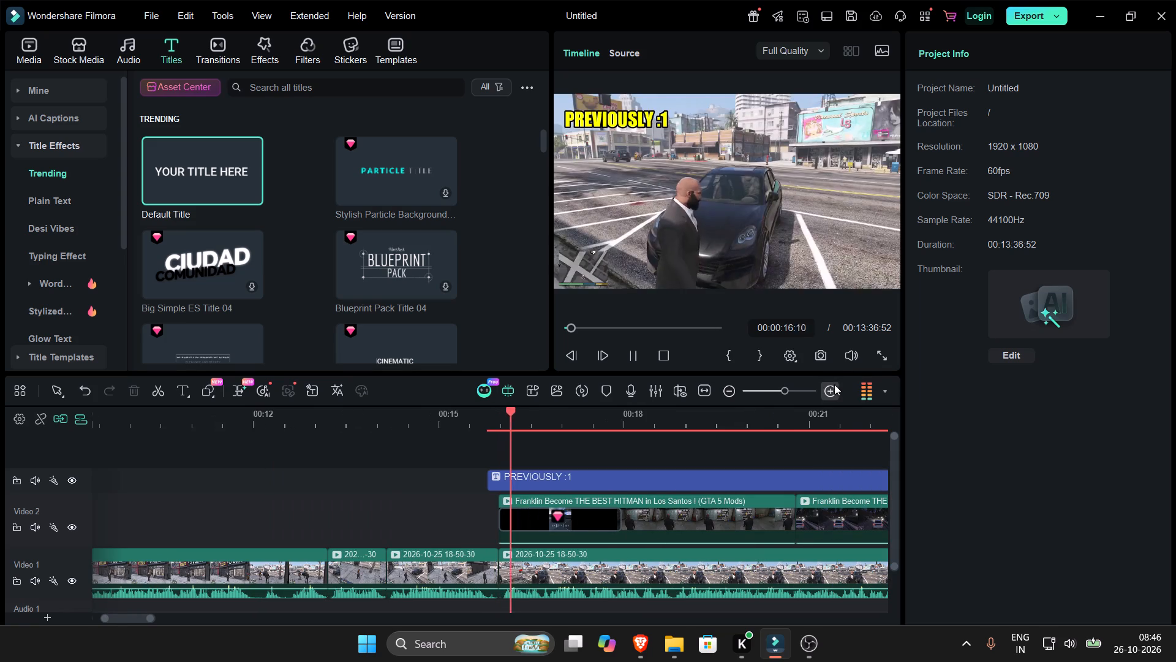
key(space)
drag(488, 485, 499, 488)
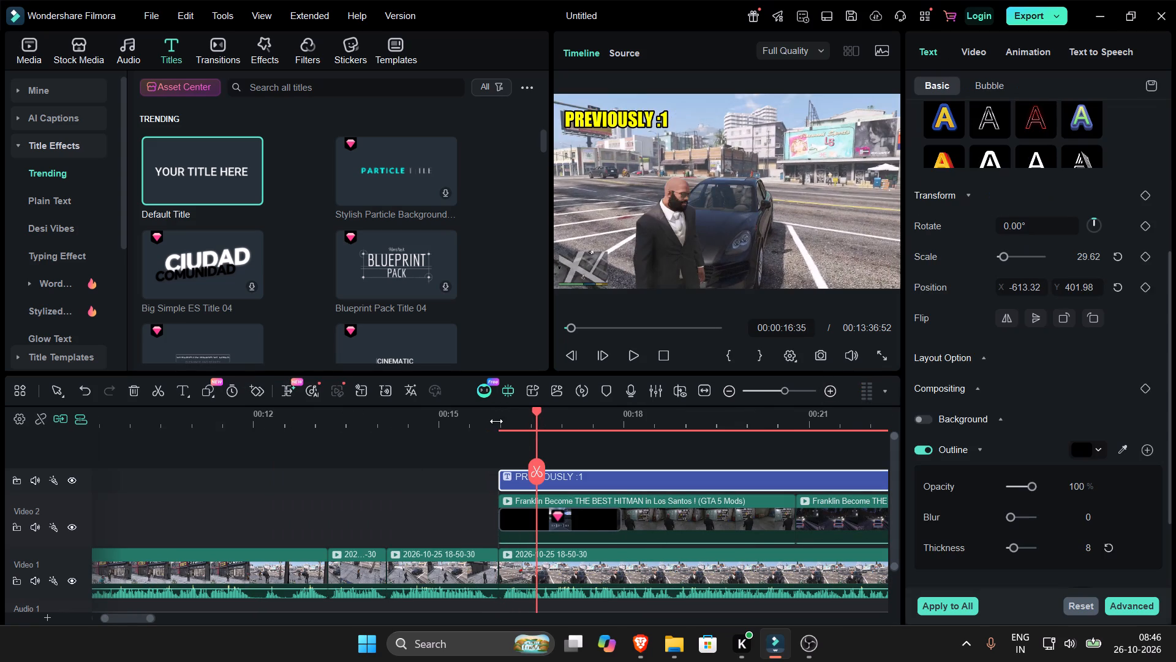
Move the Flash Zoom Out transition from the first Franklin clip to the Video 1 cut at about 16 seconds and play it back.
click(492, 422)
key(space)
click(529, 449)
key(space)
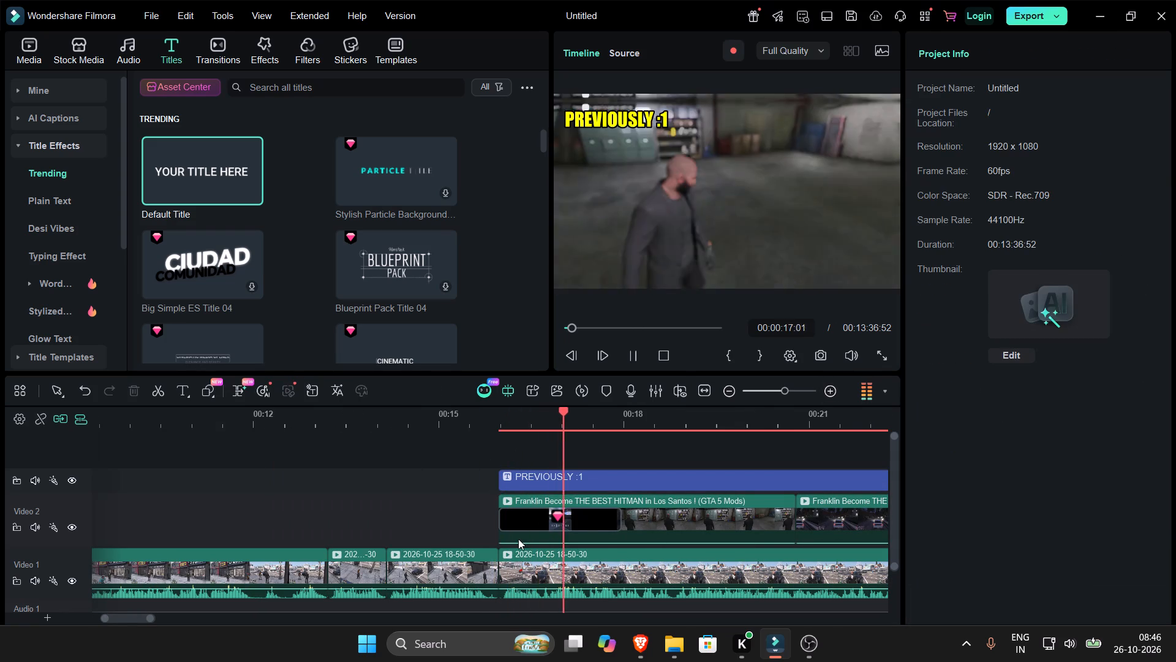
drag(527, 522, 496, 583)
click(439, 408)
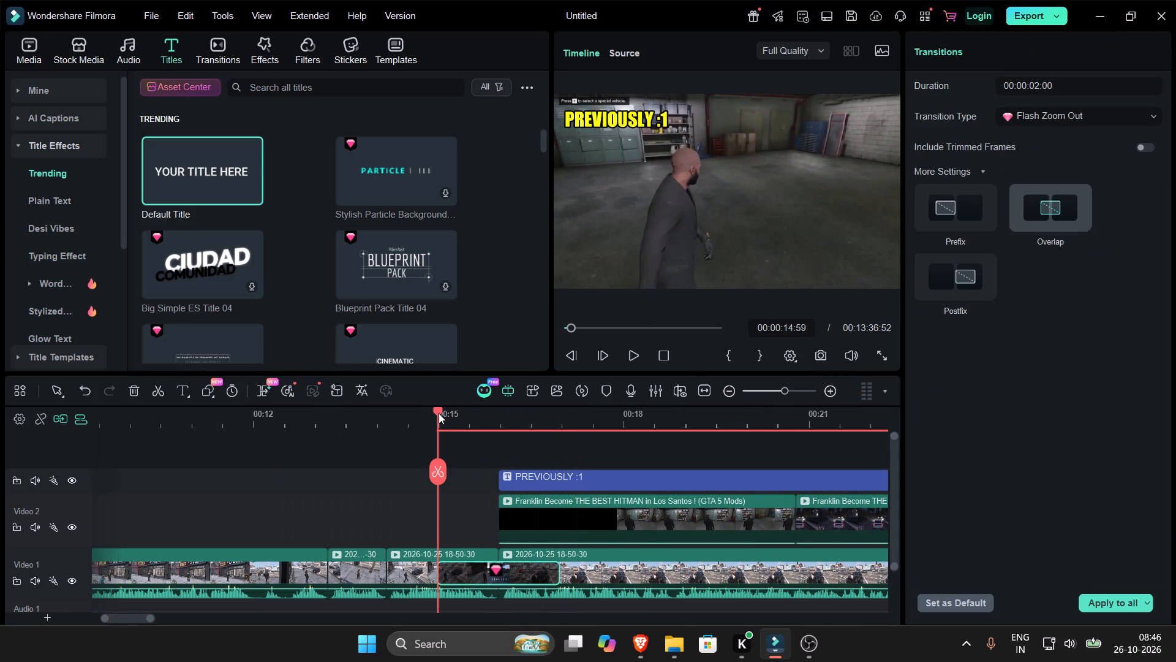
click(442, 419)
key(space)
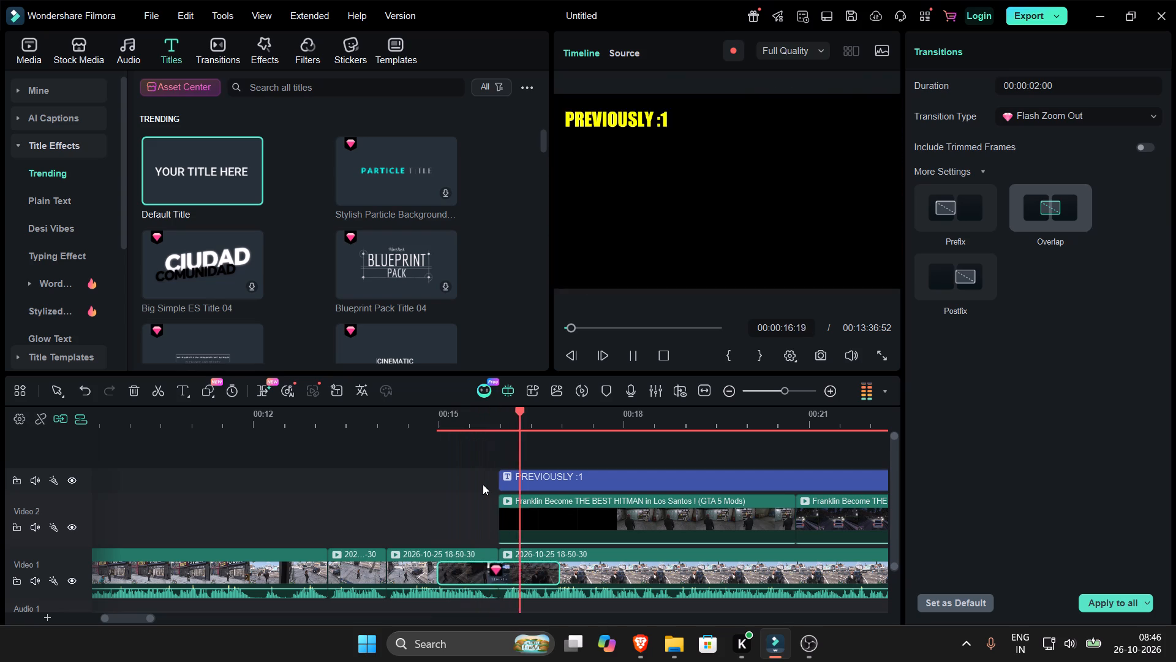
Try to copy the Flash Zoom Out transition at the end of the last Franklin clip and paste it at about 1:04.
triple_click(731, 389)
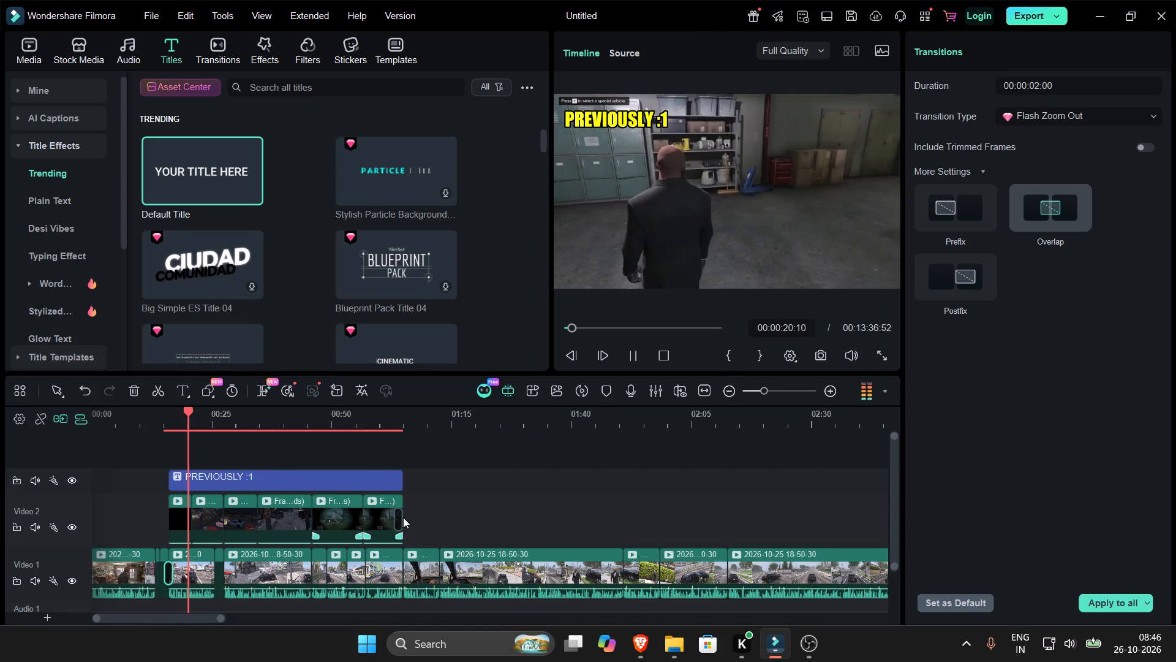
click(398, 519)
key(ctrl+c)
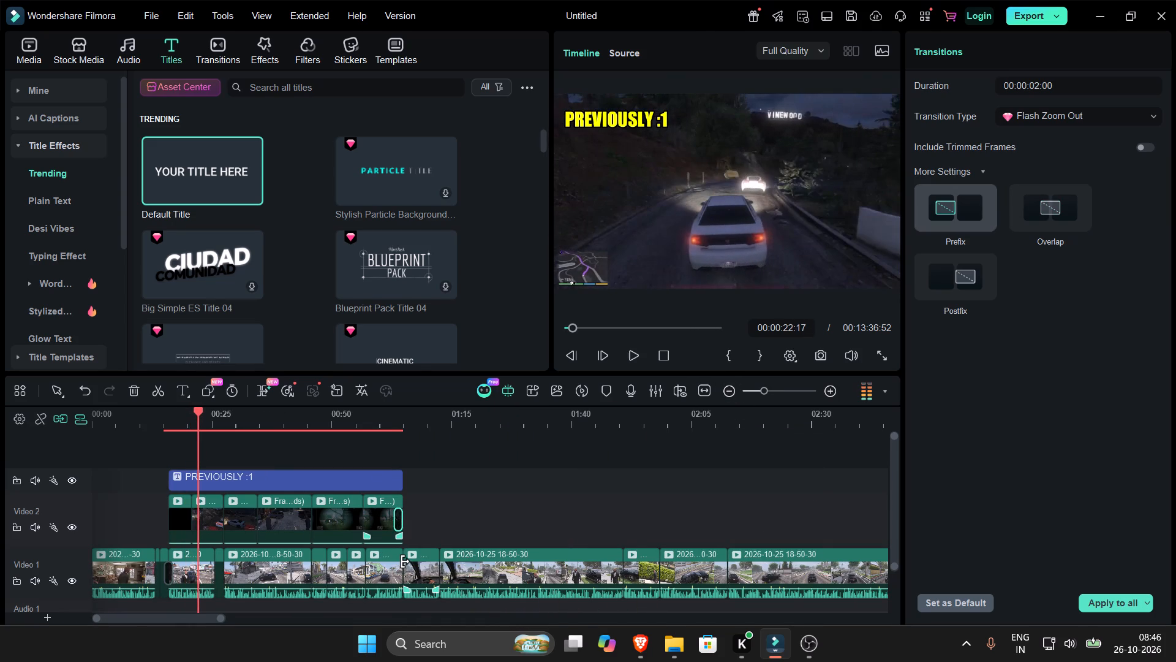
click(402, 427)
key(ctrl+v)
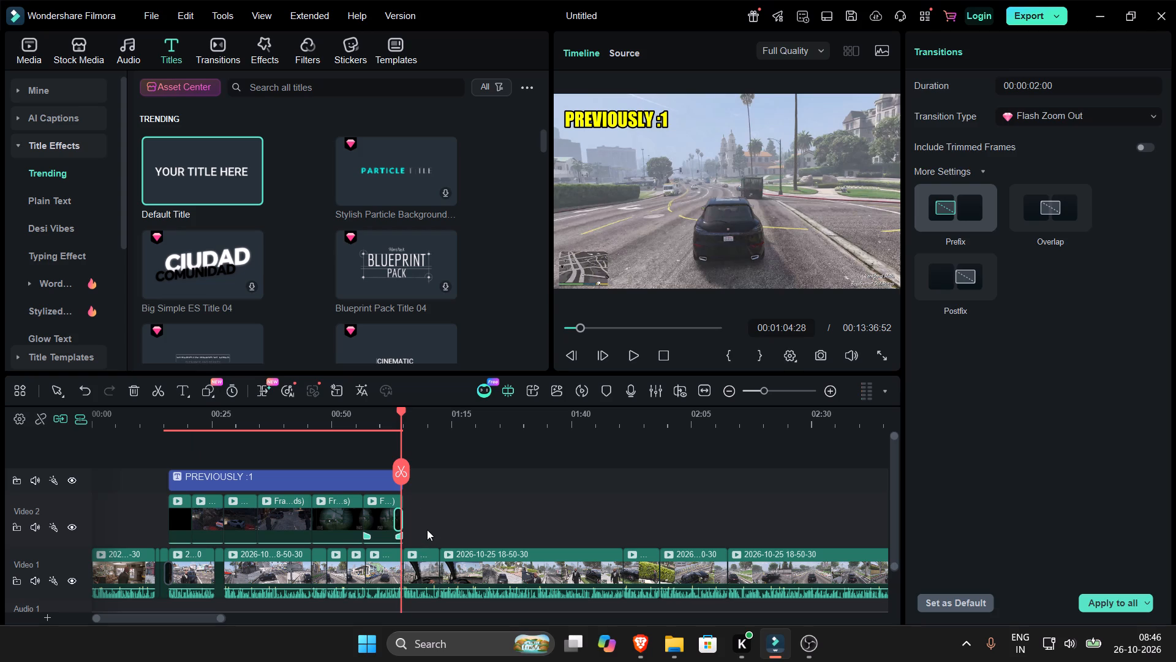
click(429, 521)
Move the Flash Zoom Out transition from the end of the last Franklin clip to the end of the Video 1 clip below it.
alt+drag(399, 520, 402, 569)
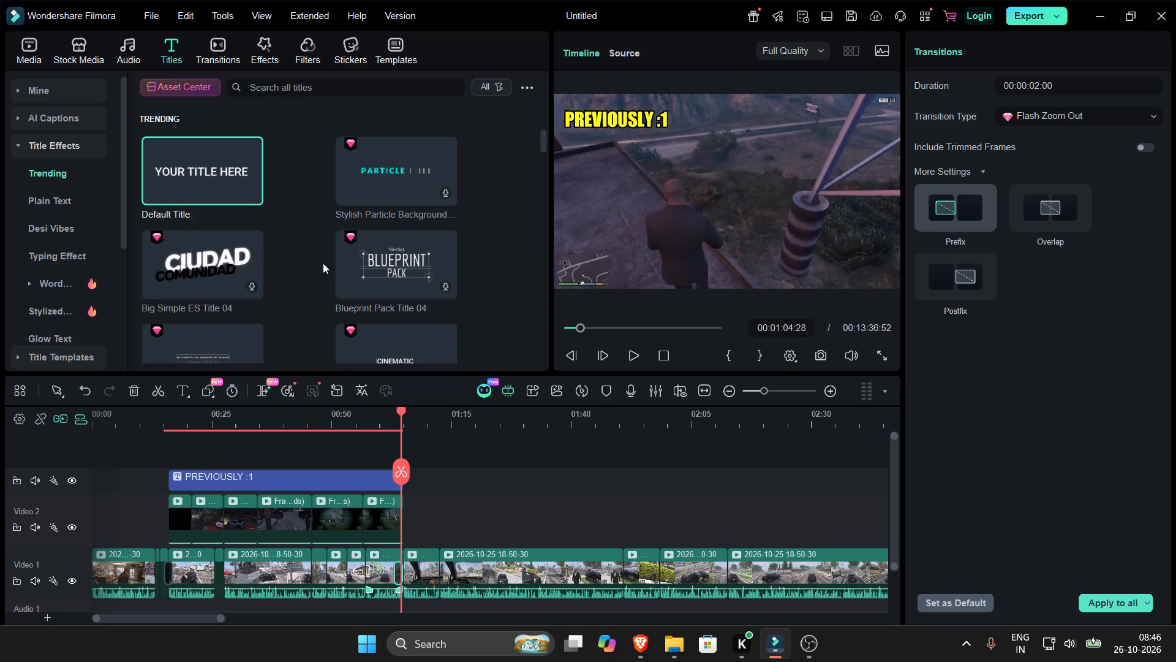
Add the Flash Zoom Out transition again at the end of the last Franklin clip on Video 2.
click(223, 44)
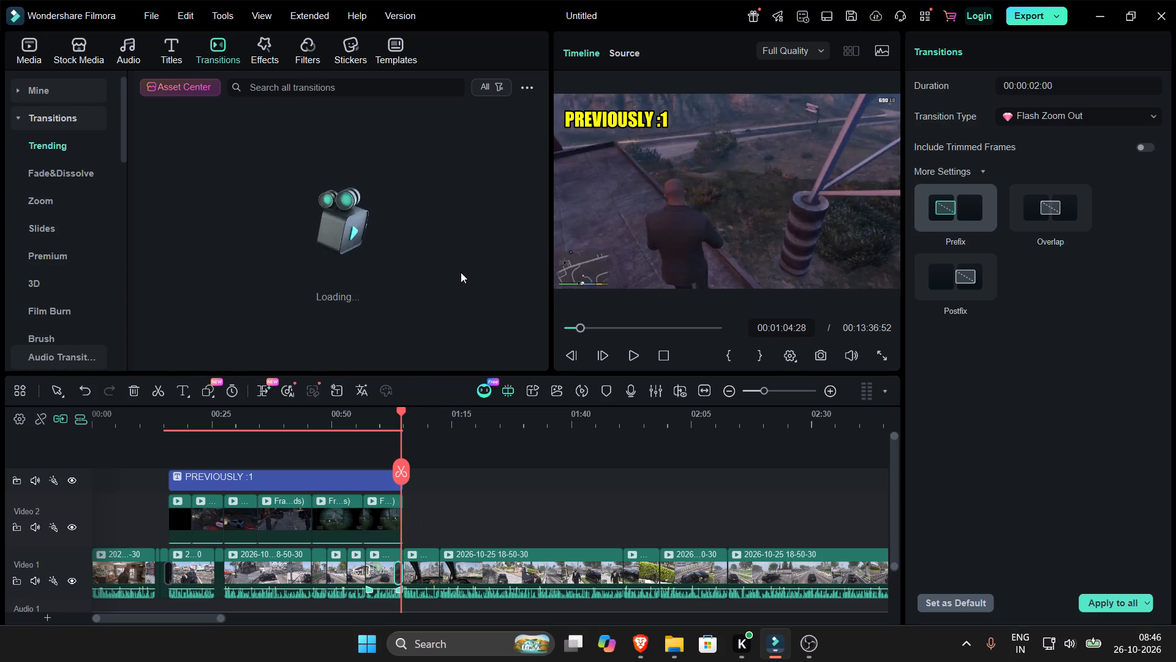
drag(368, 348, 401, 516)
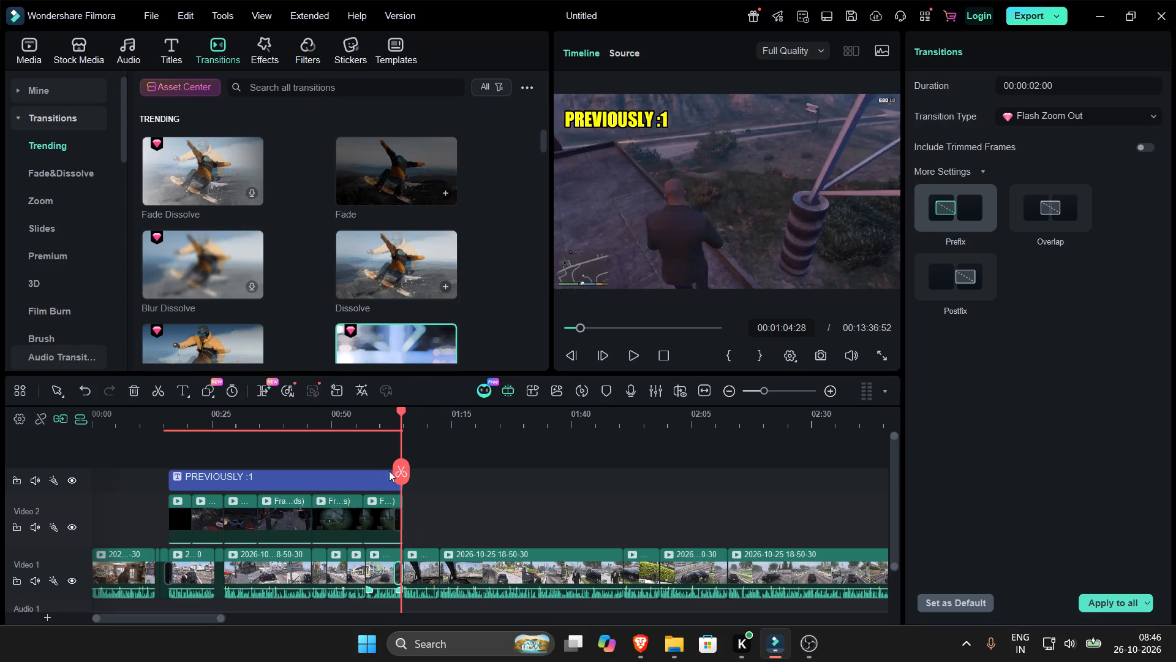
Play back the end of the recap around 1:04 to check the transitions on Video 1 and Video 2.
click(398, 421)
key(space)
click(386, 412)
click(426, 454)
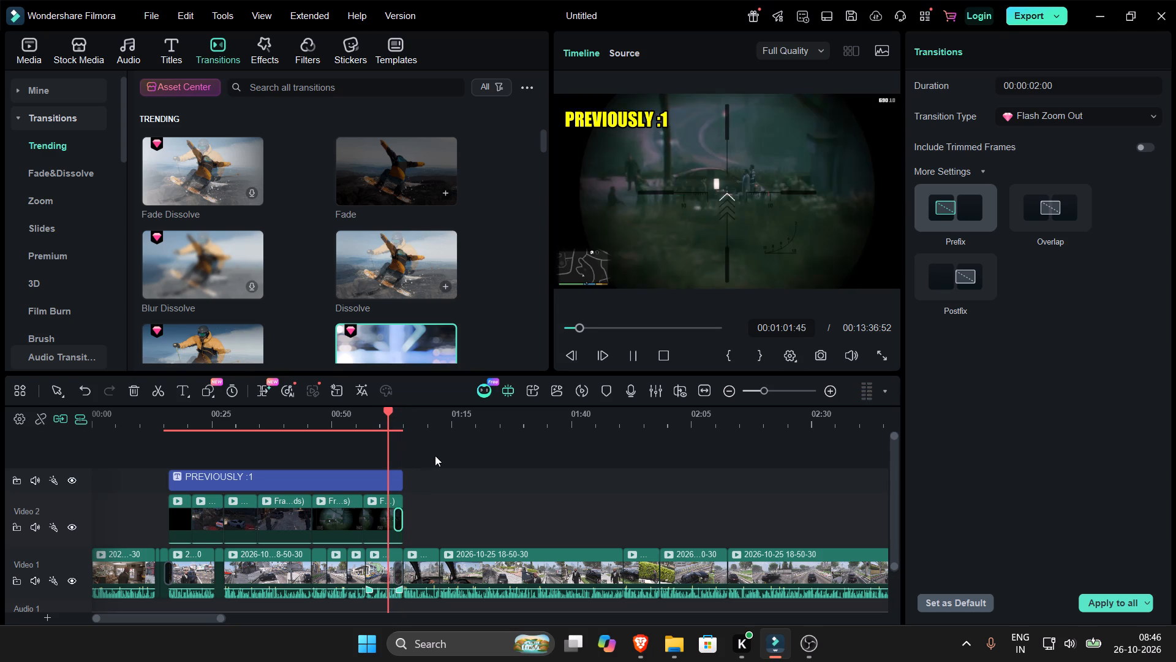
double_click(826, 390)
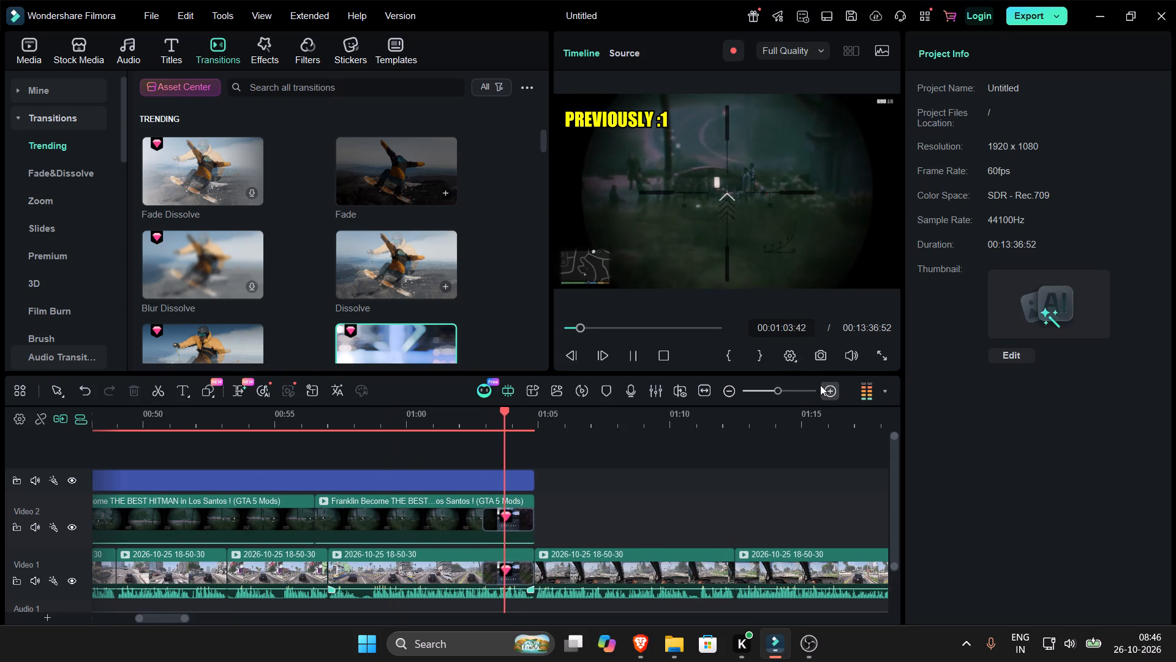
key(space)
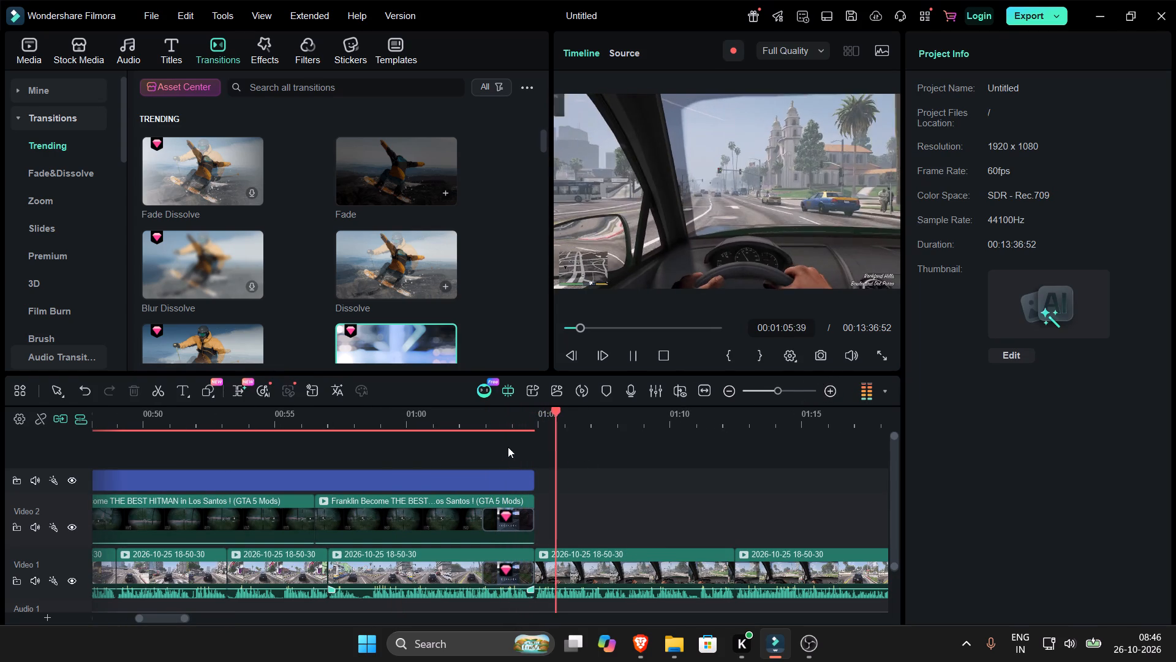
click(492, 416)
key(space)
Split the "PREVIOUSLY :1" title at 00:01:04:11 and delete the part after the cut.
key(space)
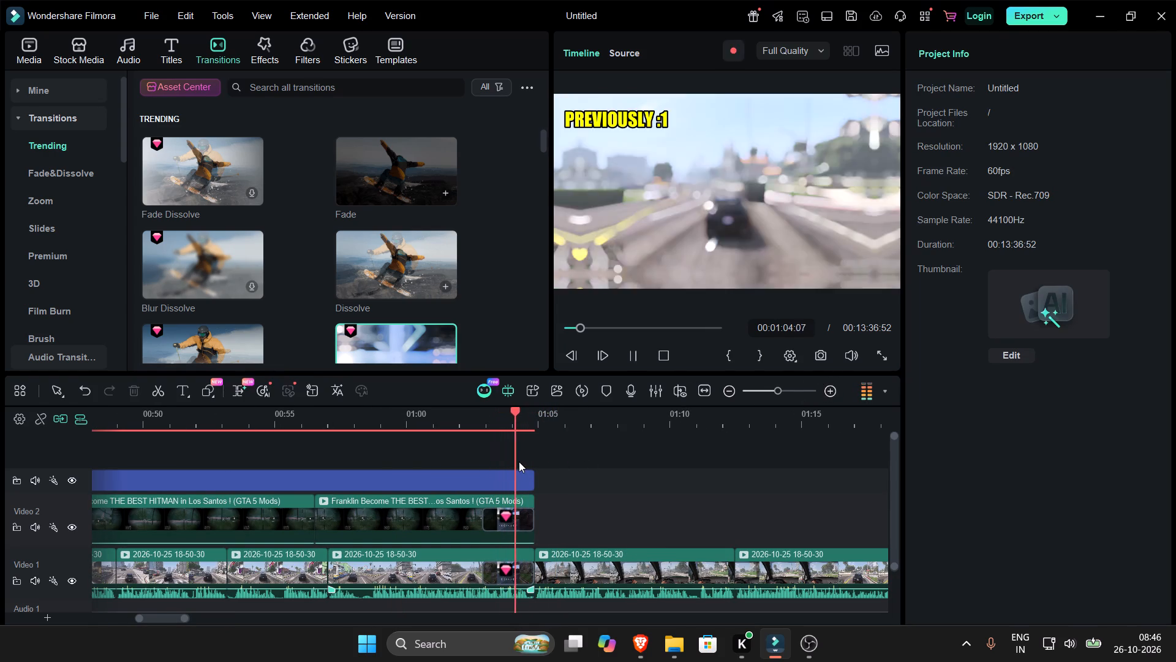
click(499, 485)
key(ctrl+b)
key(Delete)
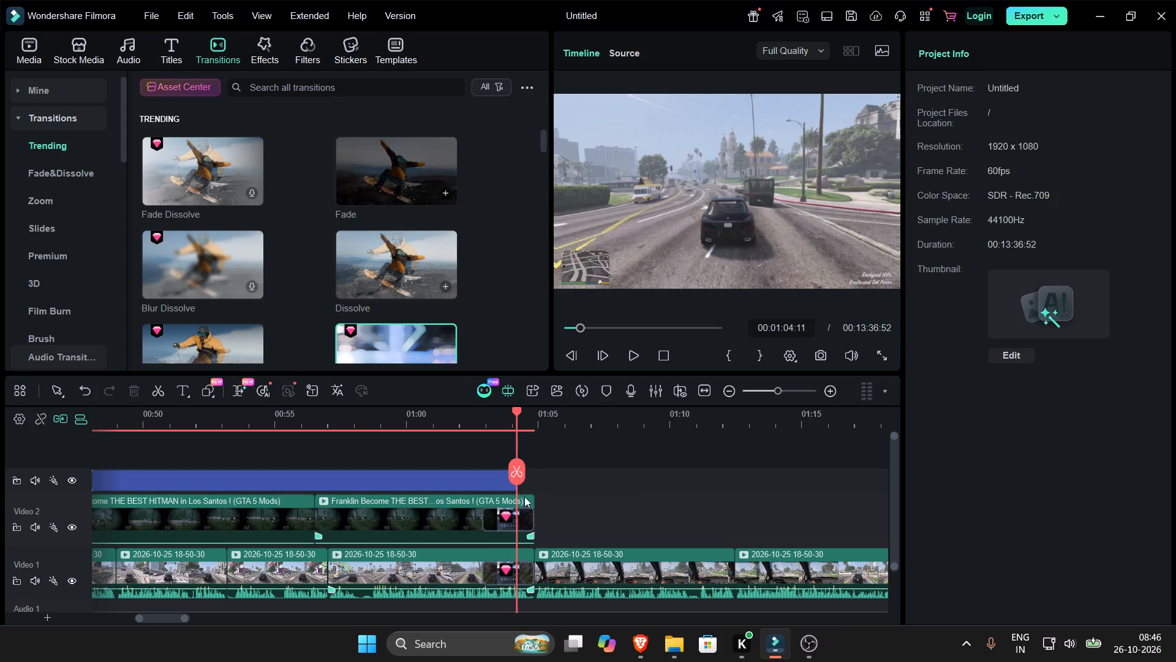
Play back the gameplay following the end of the recap from 00:01:04:11 and spot-check it around 1:49.
key(space)
click(574, 473)
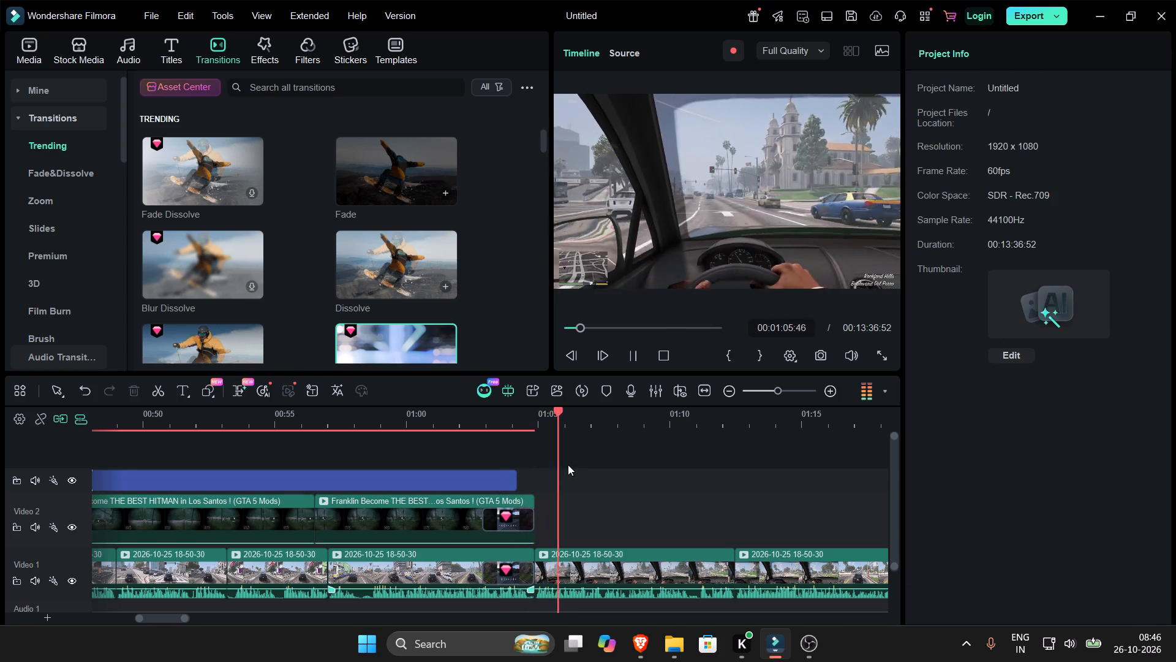
double_click(729, 390)
scroll(569, 490, down, 3)
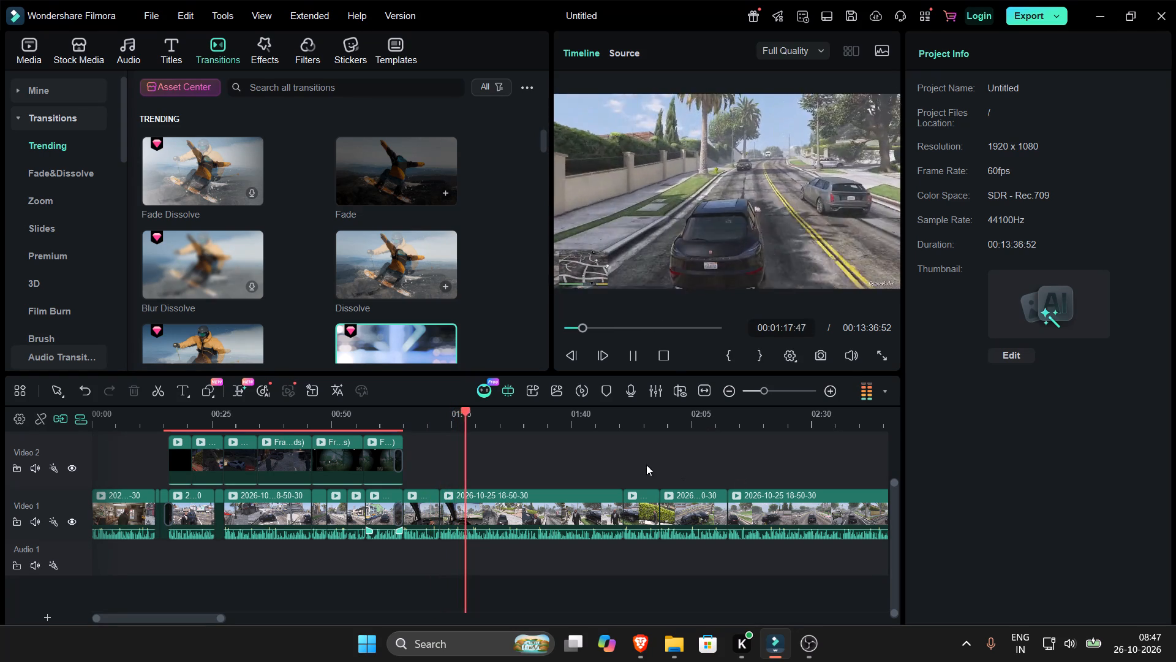
click(614, 417)
key(space)
Import the Monkeys-Spinning-Monkeys(chosic.com) MP3 from Downloads and place it at the start of Audio 1.
click(17, 44)
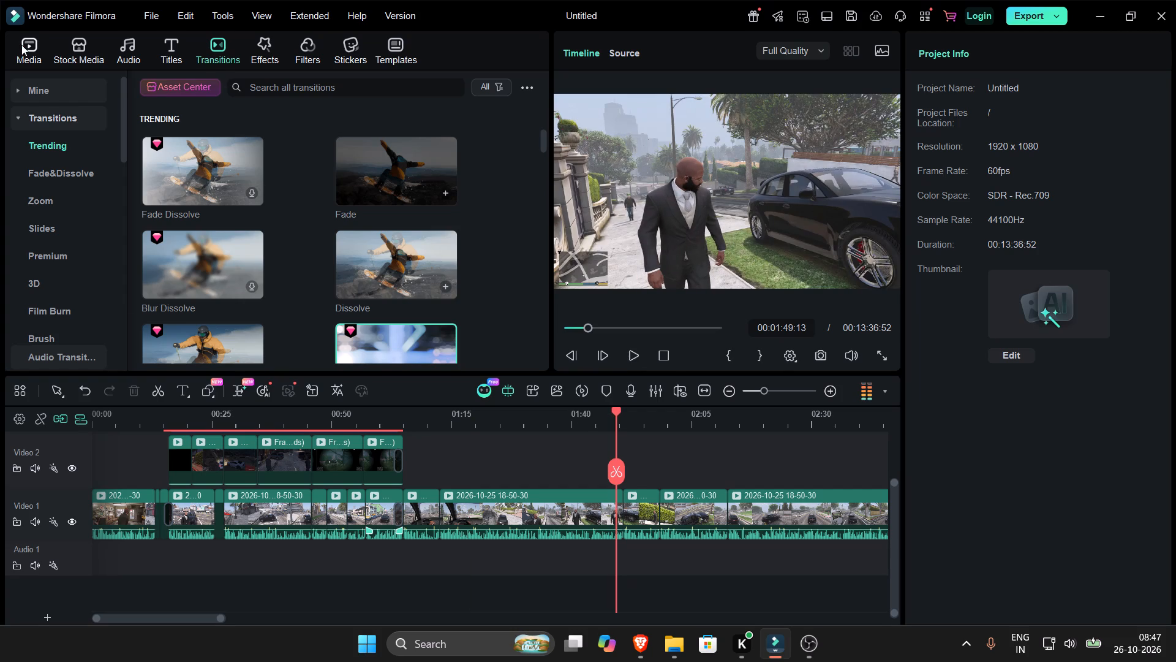
click(224, 216)
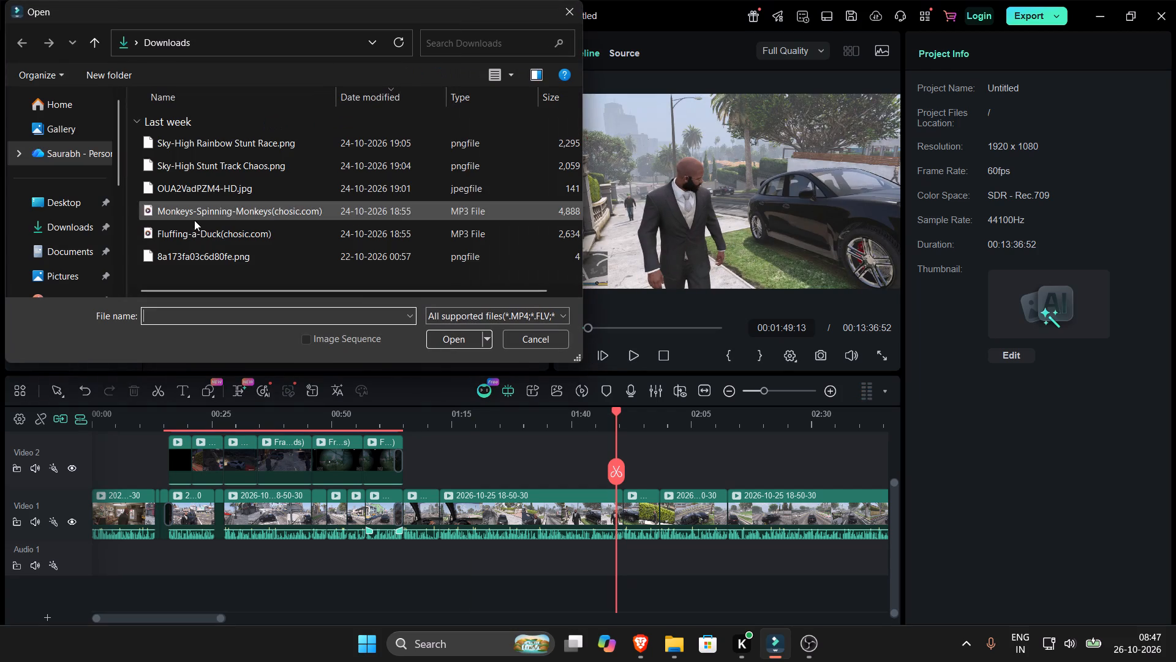
double_click(199, 209)
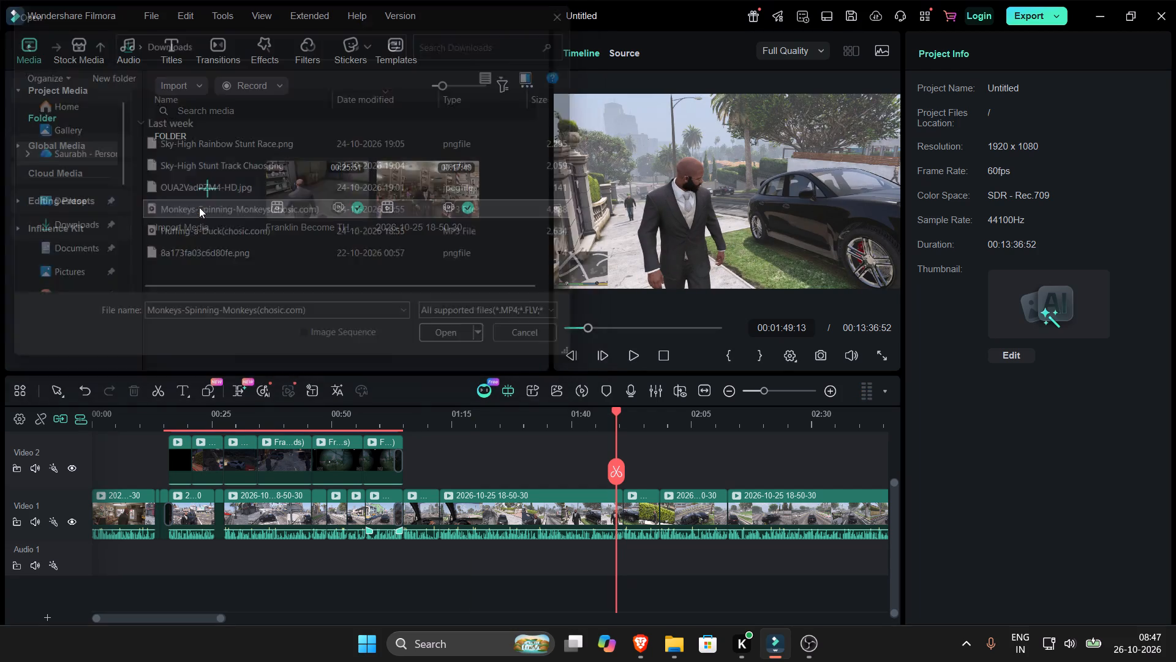
drag(205, 278, 79, 565)
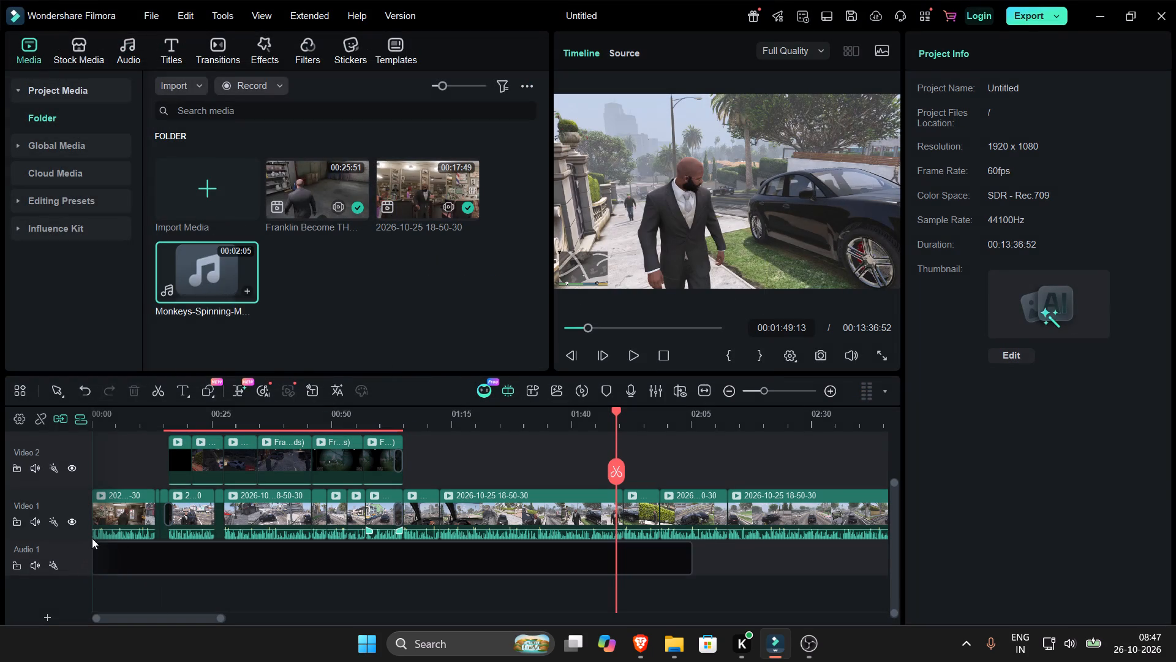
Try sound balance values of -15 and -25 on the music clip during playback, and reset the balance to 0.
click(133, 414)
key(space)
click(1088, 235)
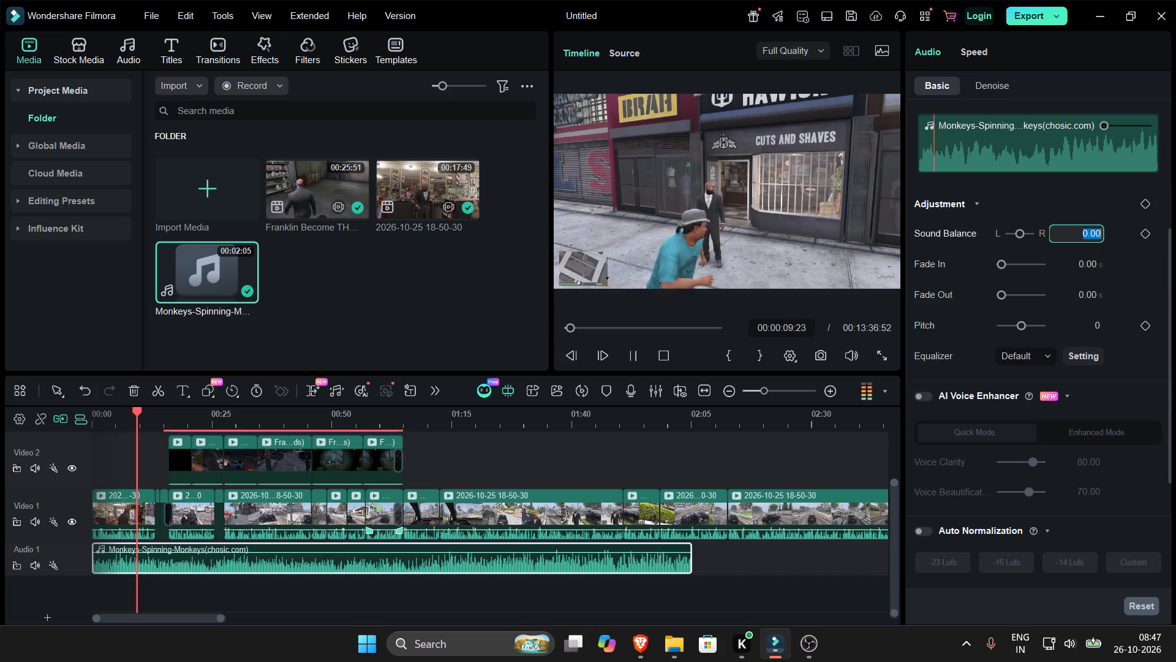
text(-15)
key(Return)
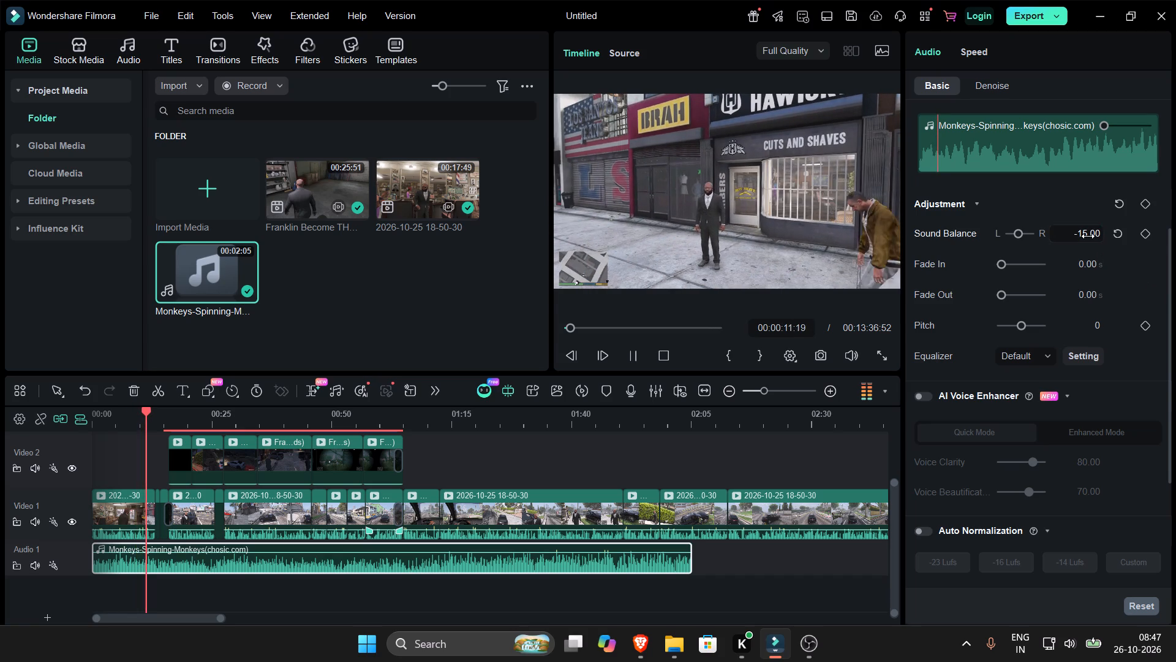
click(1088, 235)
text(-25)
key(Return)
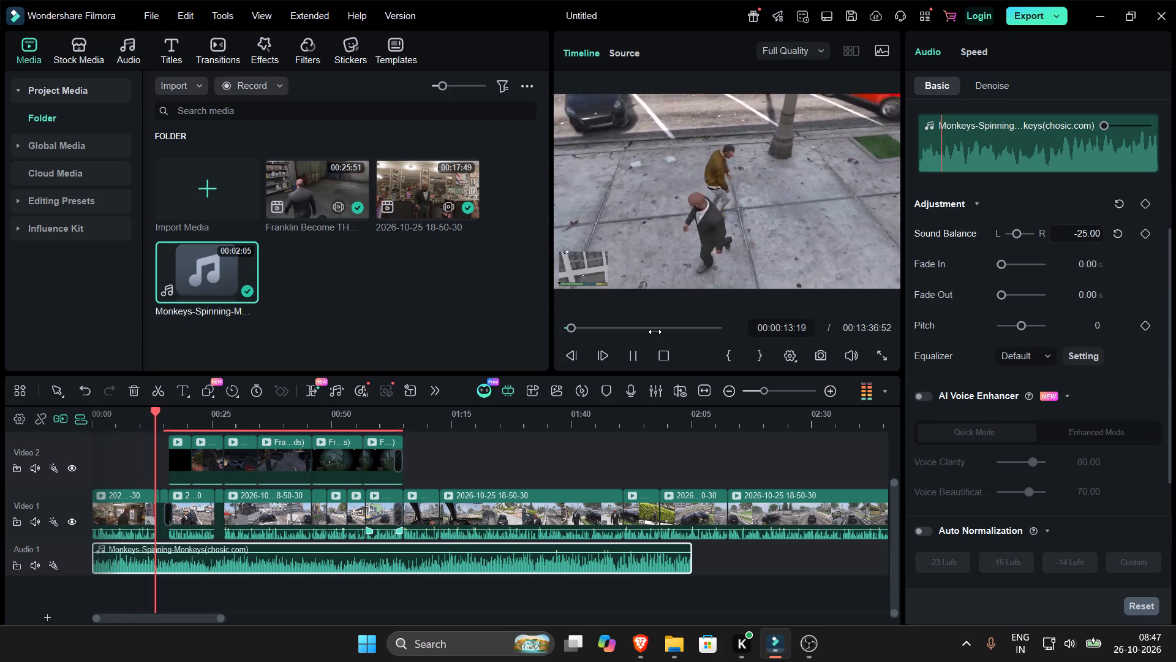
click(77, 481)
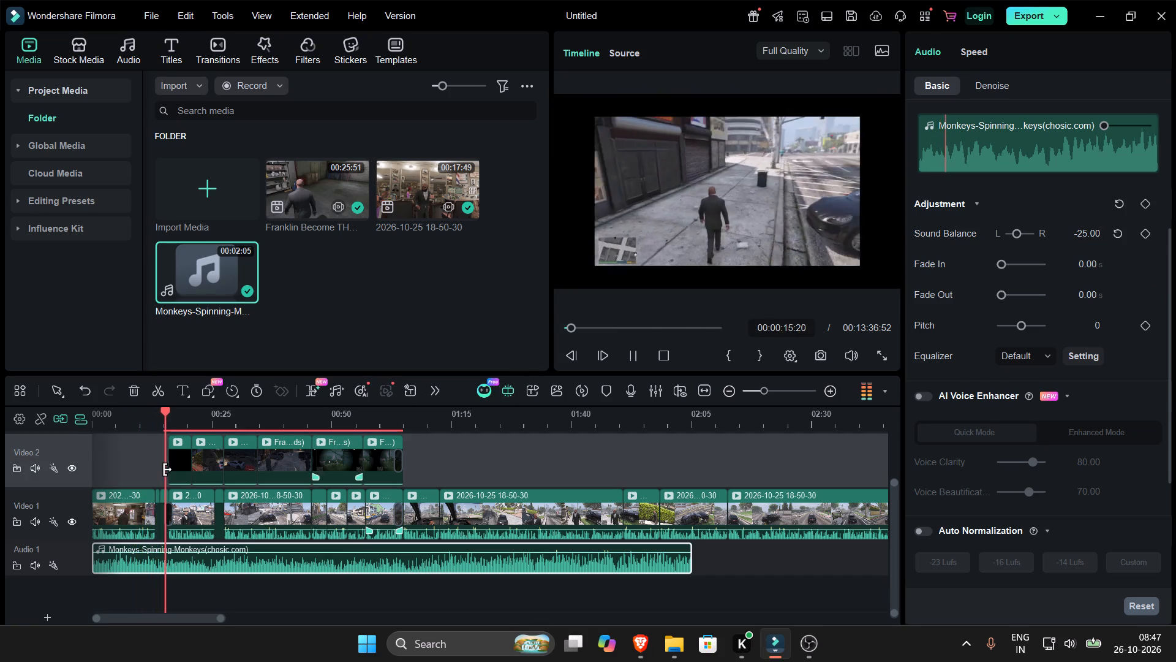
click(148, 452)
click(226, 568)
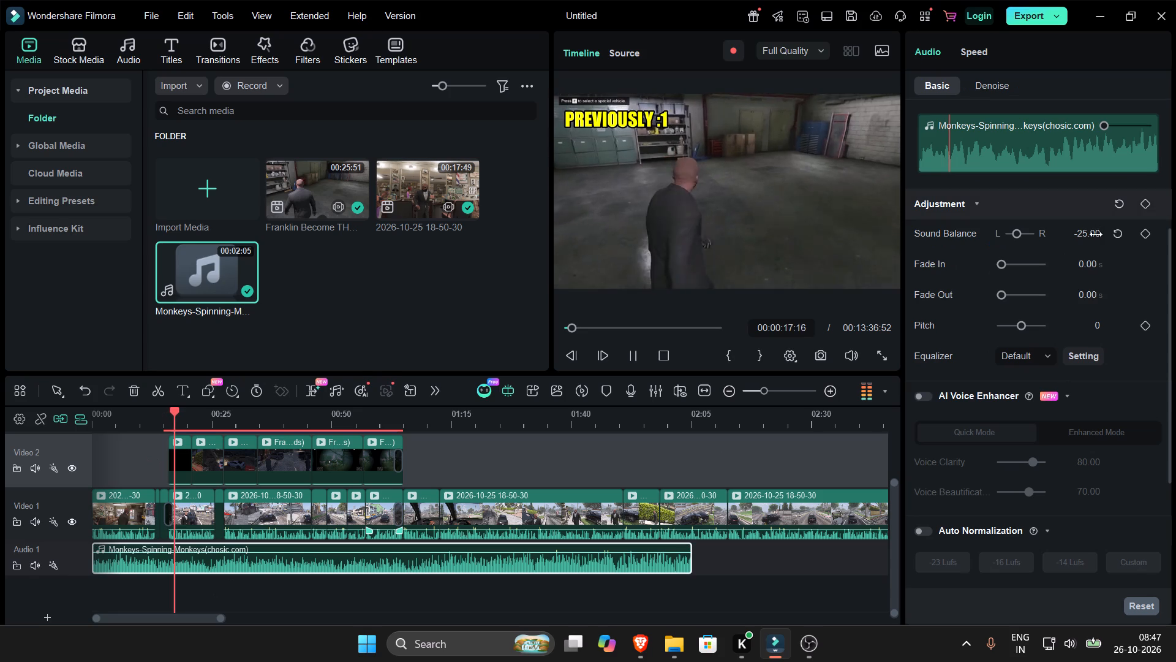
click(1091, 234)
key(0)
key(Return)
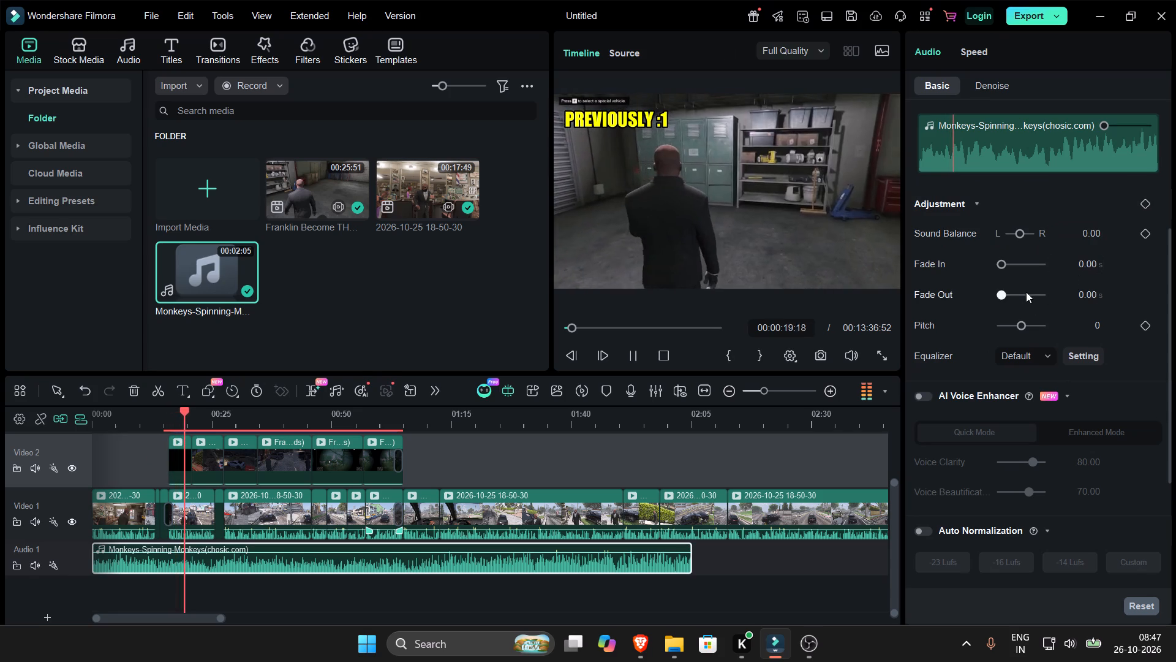
Set the volume of the Monkeys-Spinning-Monkeys music clip to -25 dB.
scroll(1064, 251, down, 1)
scroll(1064, 251, up, 2)
click(1080, 238)
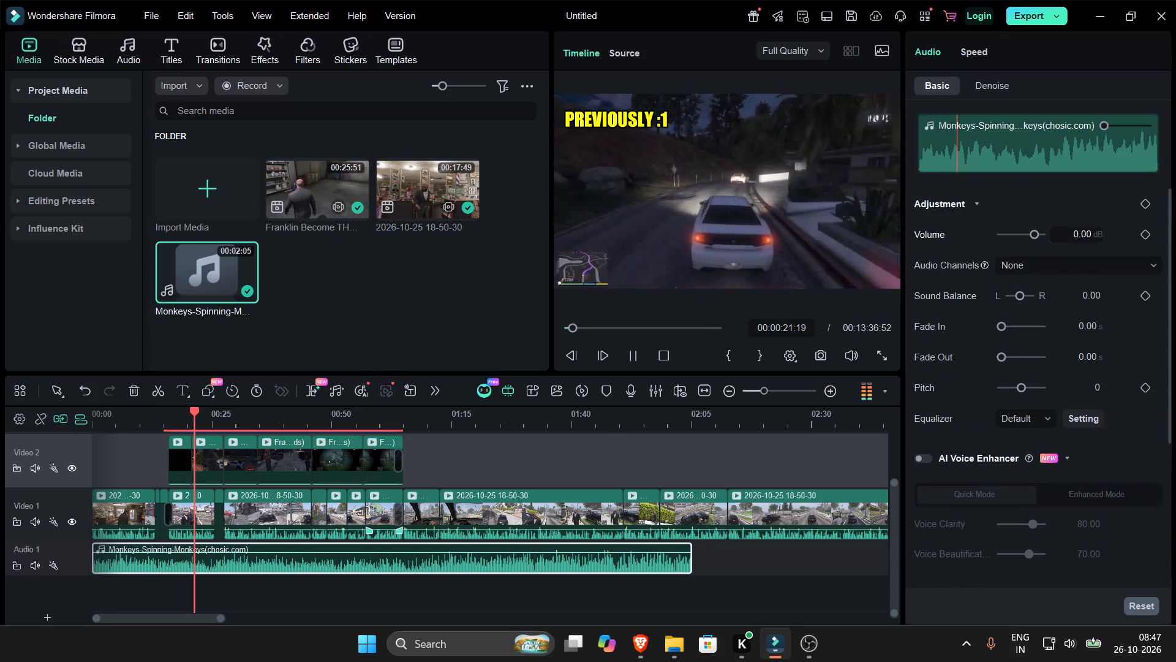
text(-25)
key(Return)
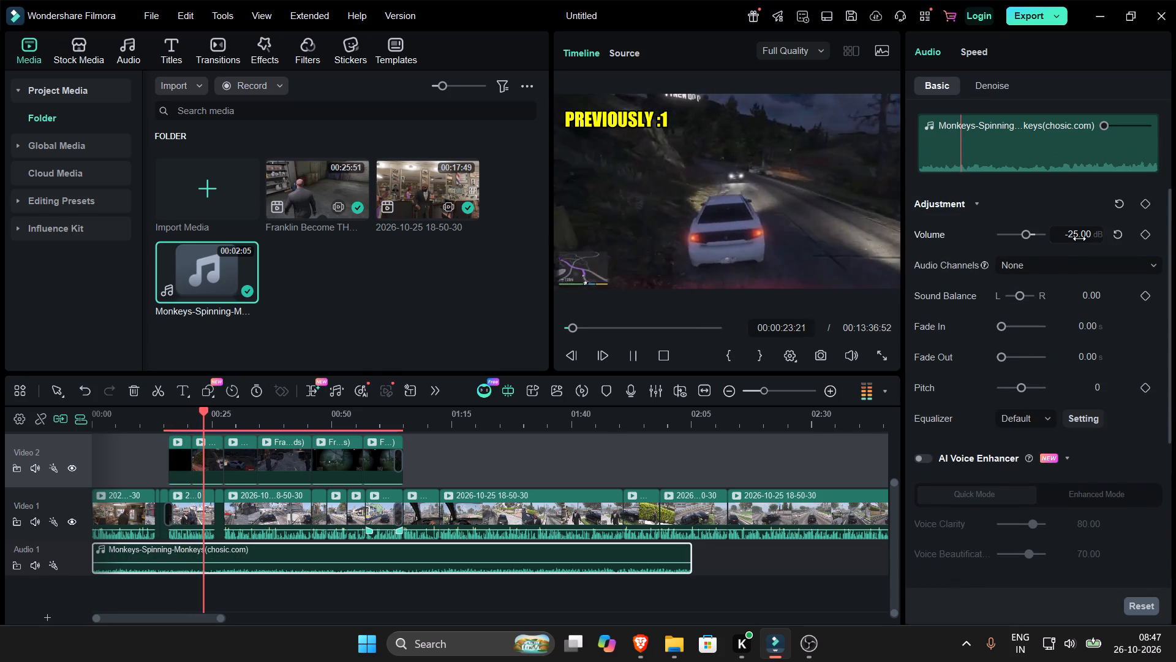
click(518, 453)
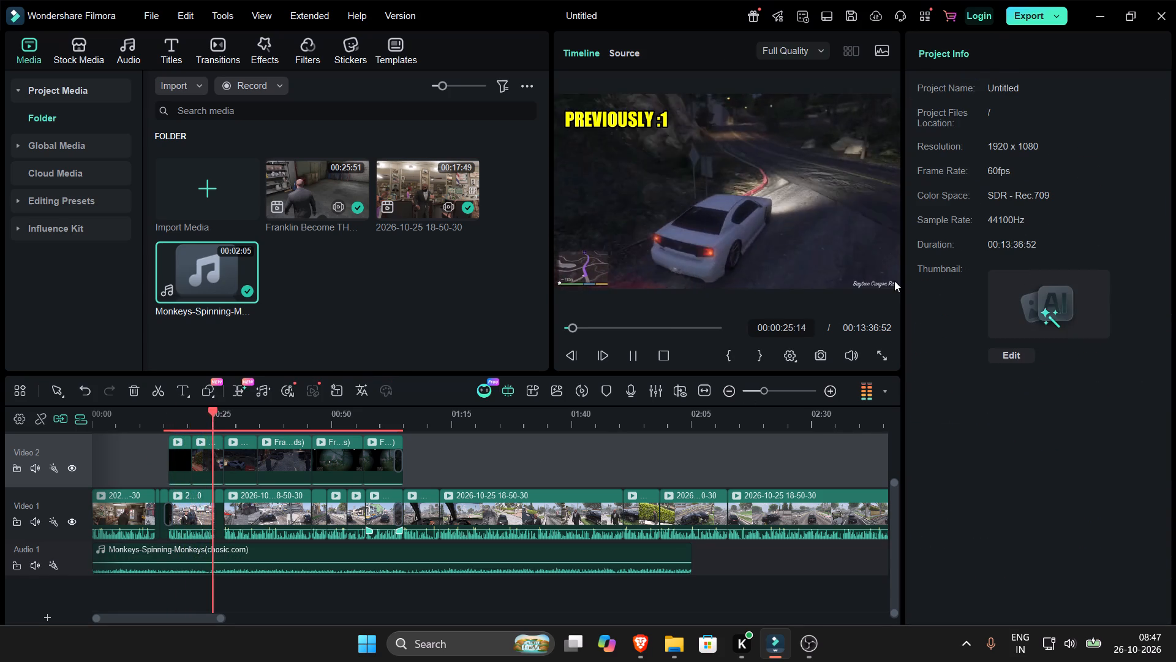
Play back the recap near 1:01 and the gameplay from about 1:52 to check the music level against the footage.
click(386, 416)
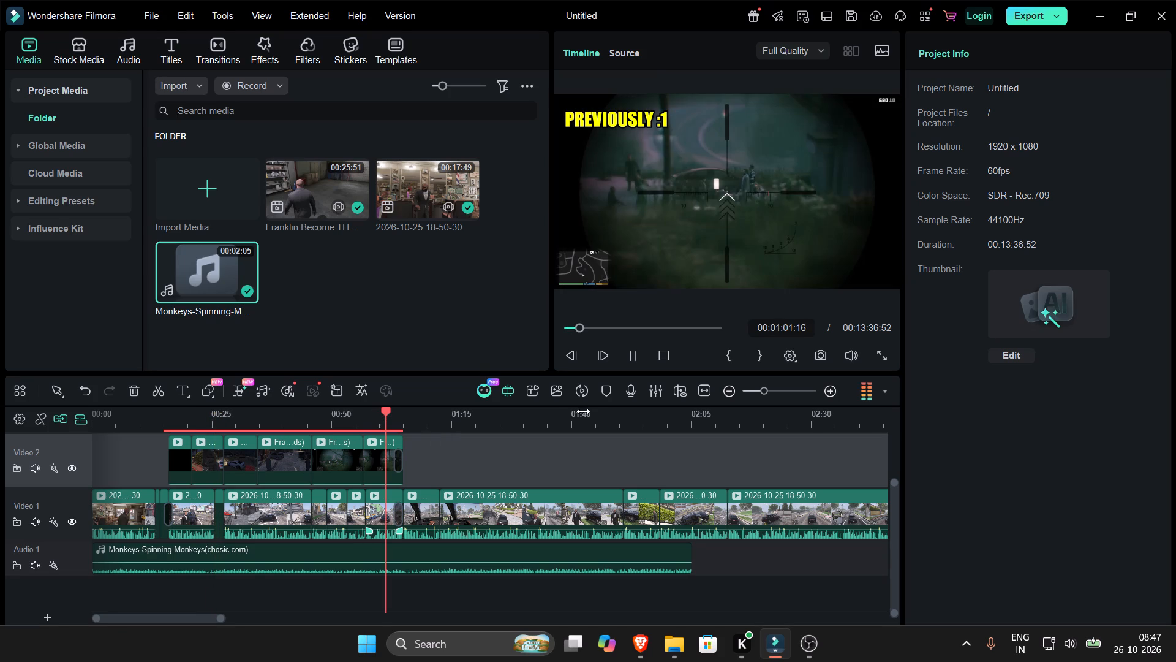
click(617, 402)
click(635, 417)
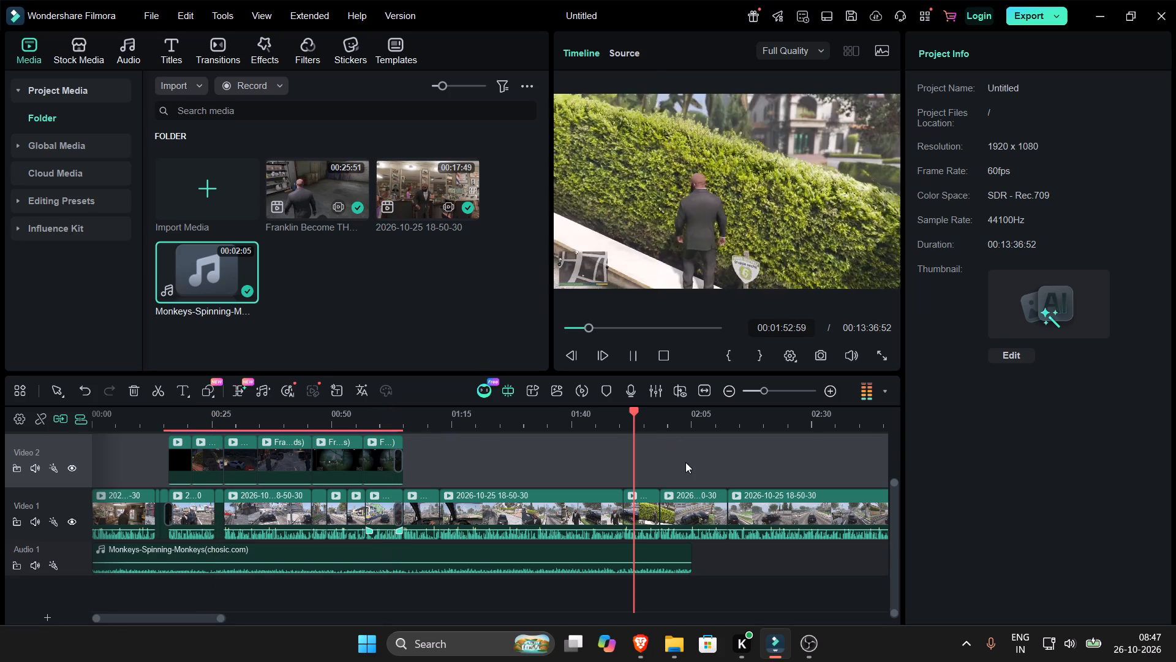
click(685, 462)
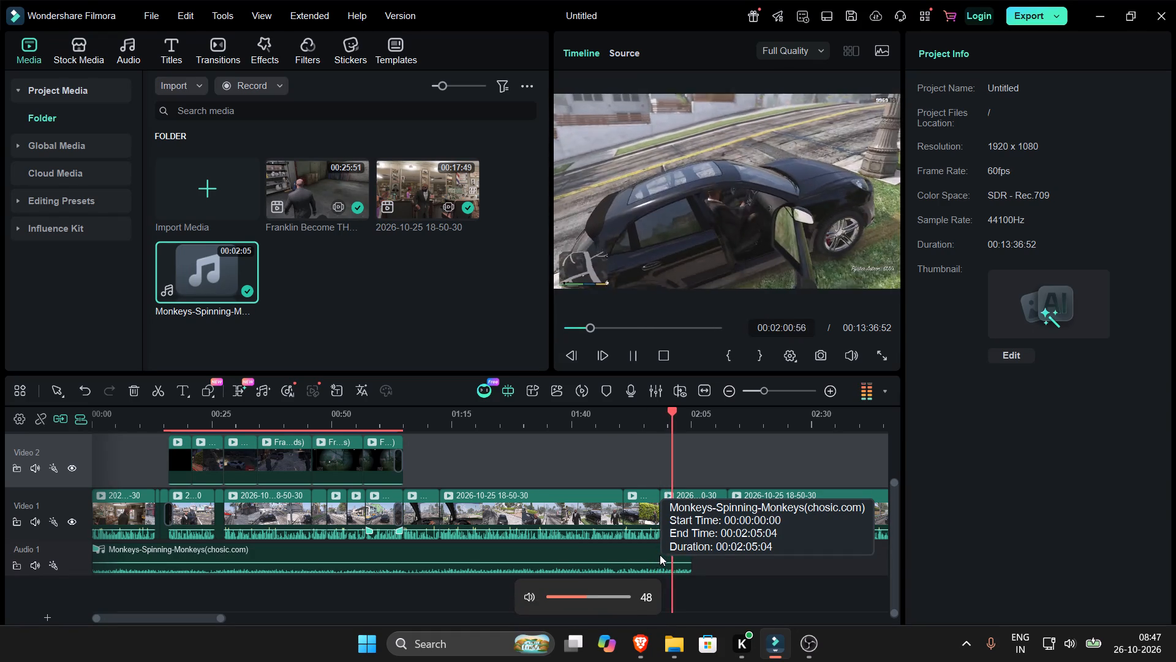
click(647, 555)
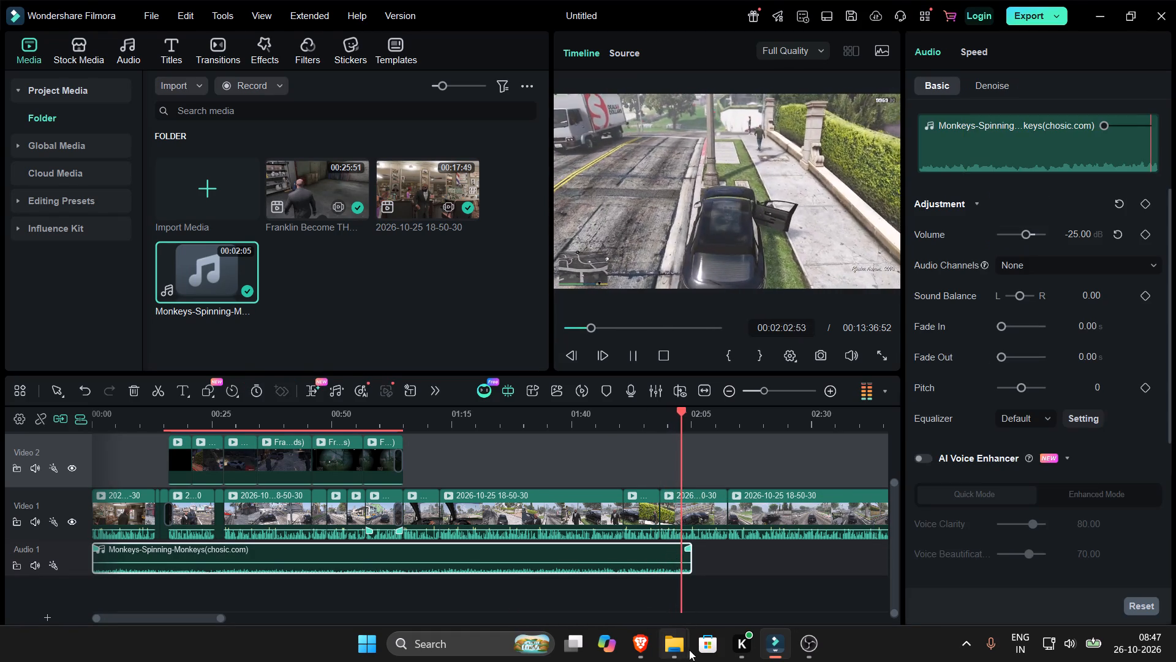
key(space)
In Brave's YouTube Studio, reuse all details from the "ULTIMATE Wooden Meg ramp challenge" PART 5 video for the Mega ramp part 5 upload.
click(638, 645)
click(215, 0)
click(489, 0)
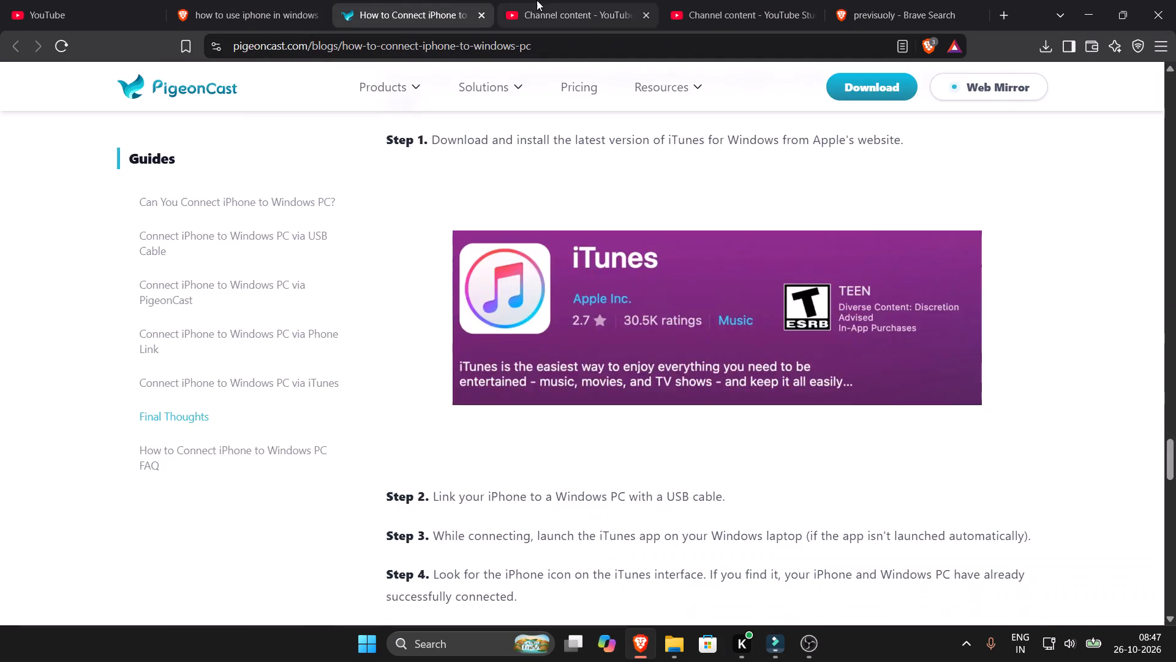
click(537, 0)
click(611, 217)
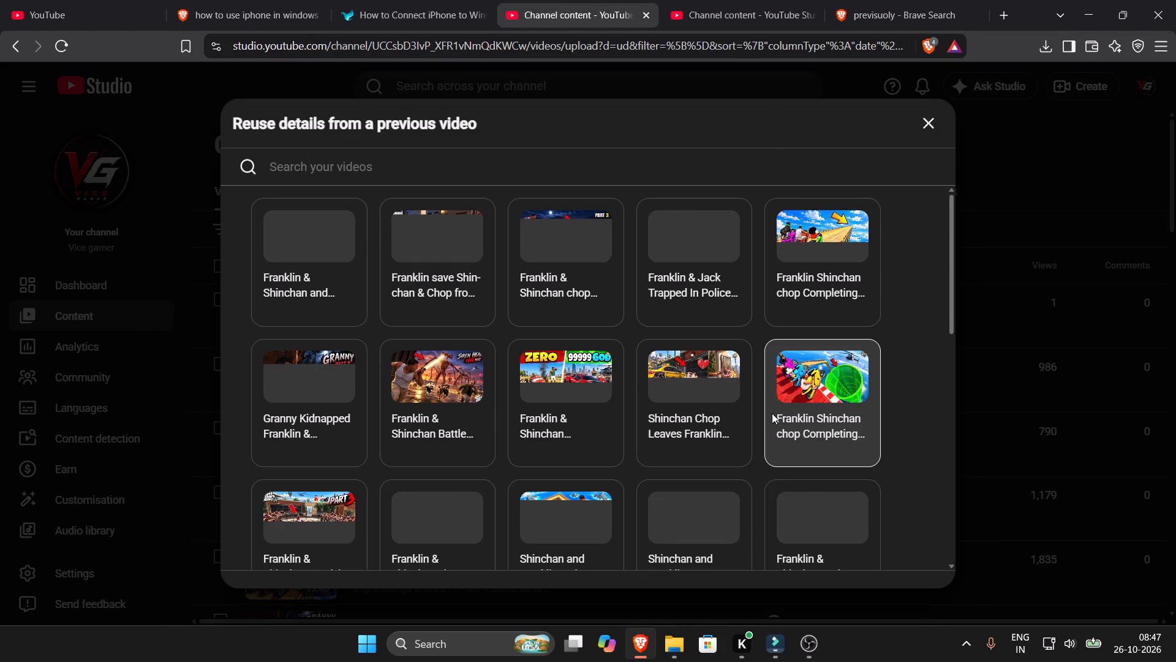
click(326, 273)
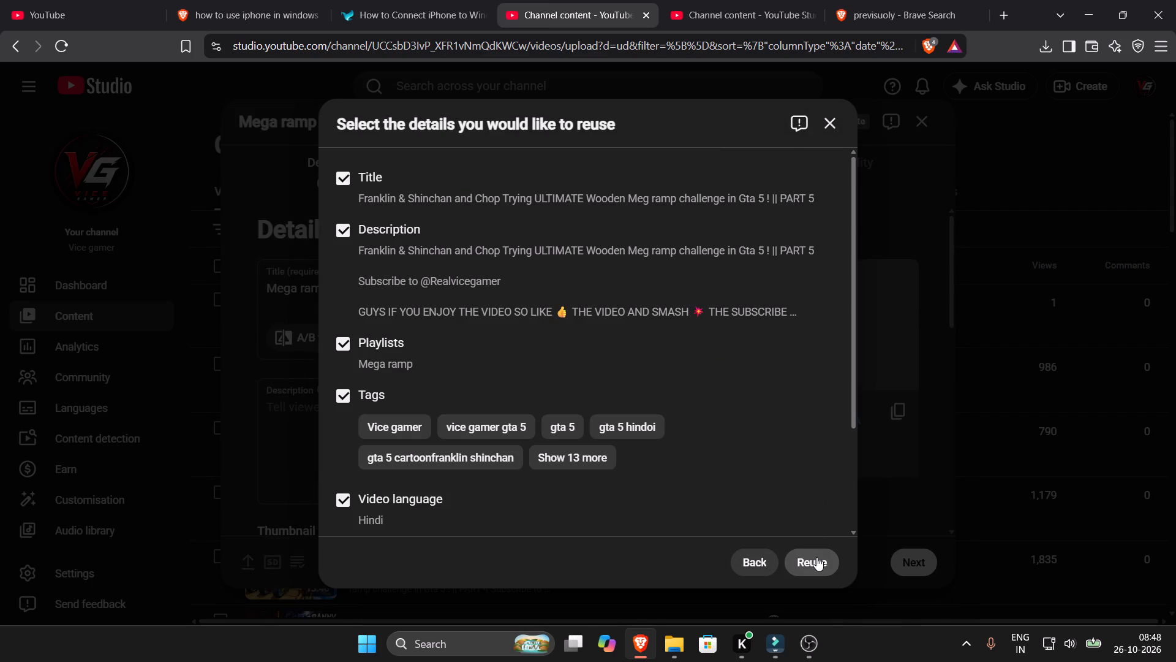
click(823, 557)
scroll(376, 422, down, 6)
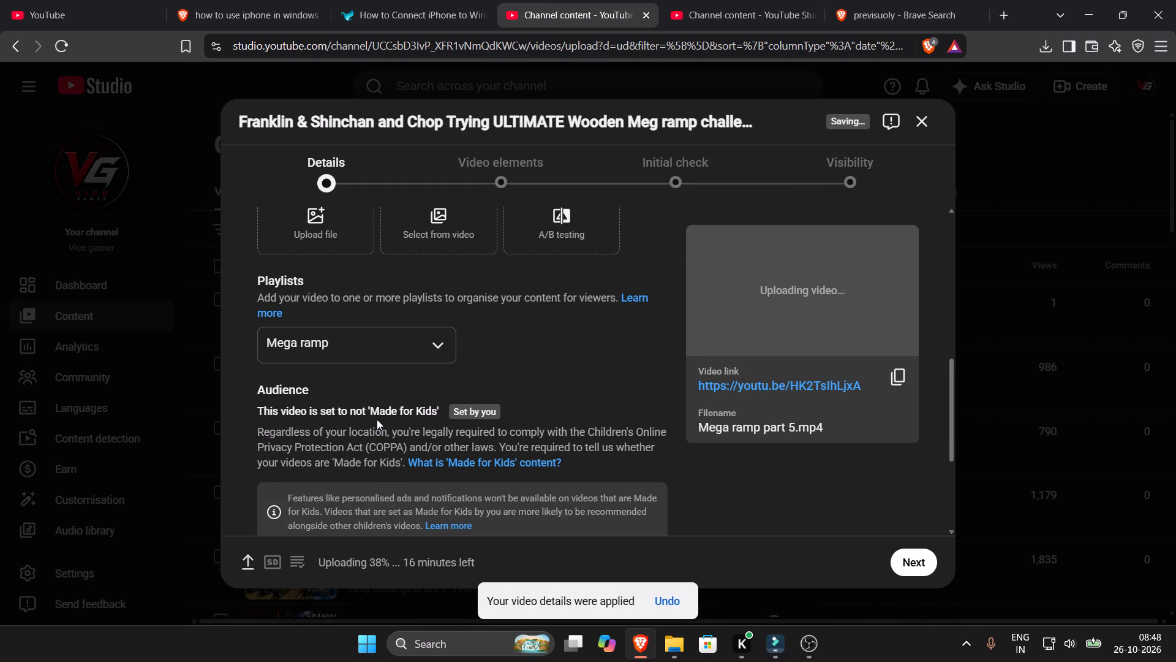
Switch to the open Brave search results for "previsuoly".
click(799, 0)
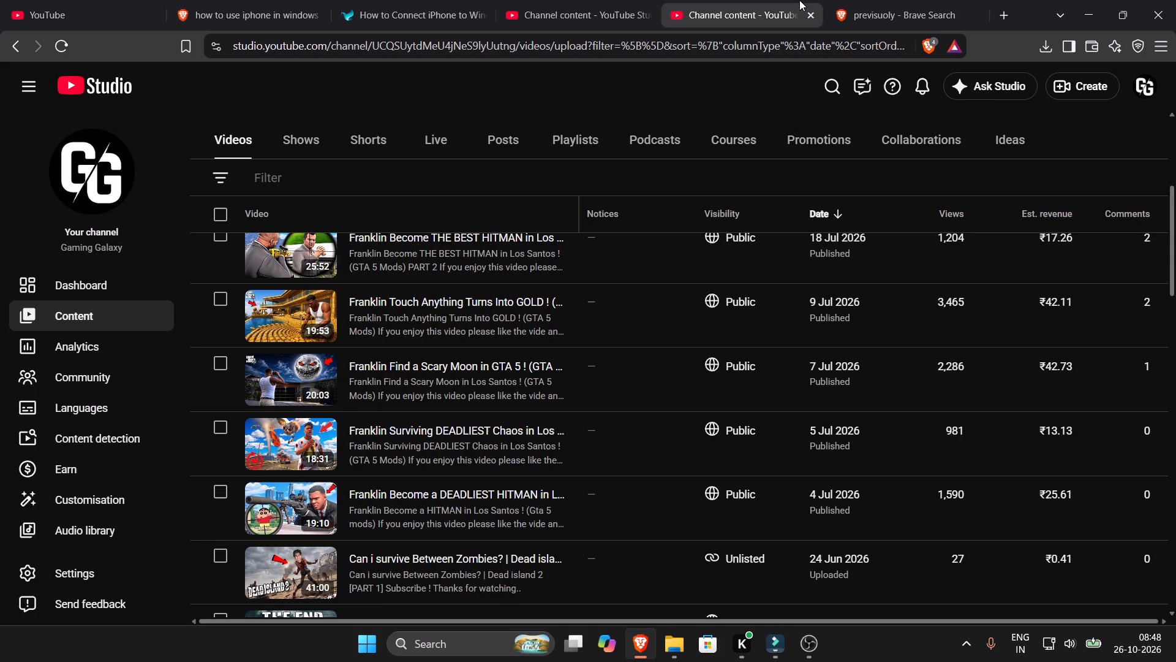
click(912, 0)
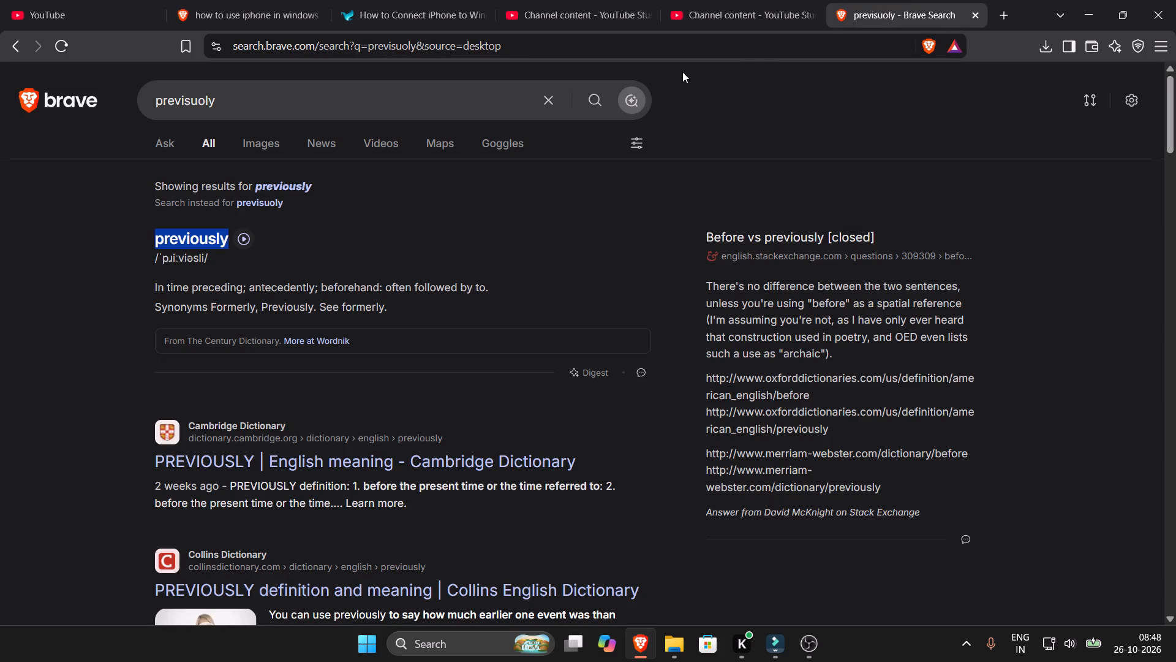
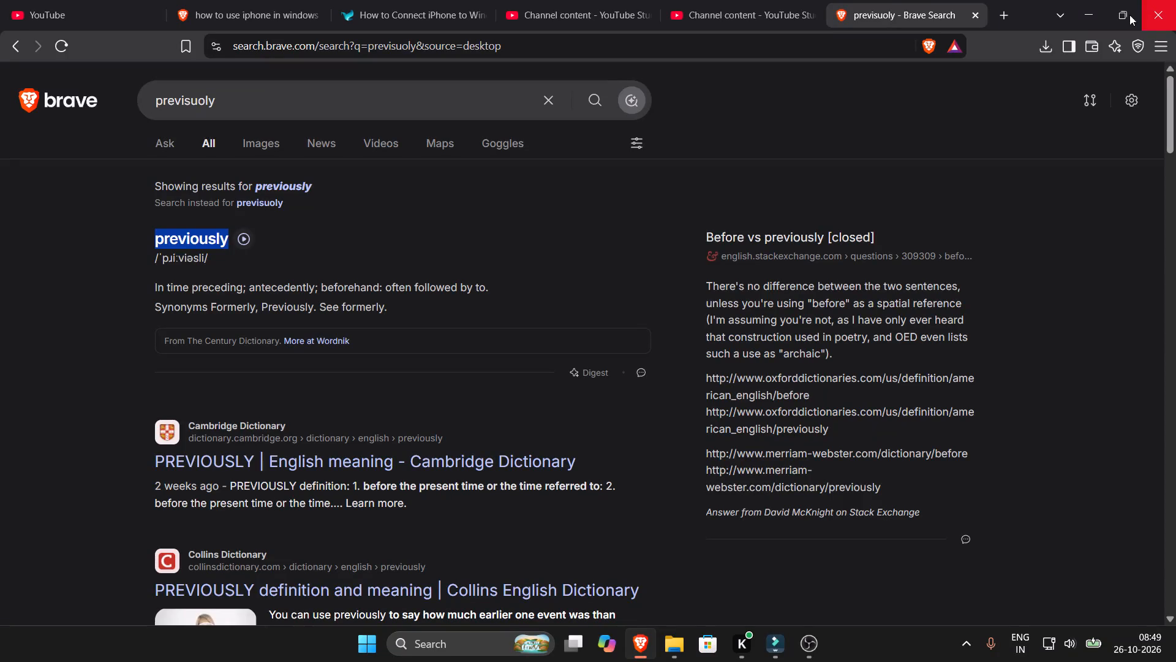
Switch to the YouTube Studio channel content page and open the Audio library.
click(778, 0)
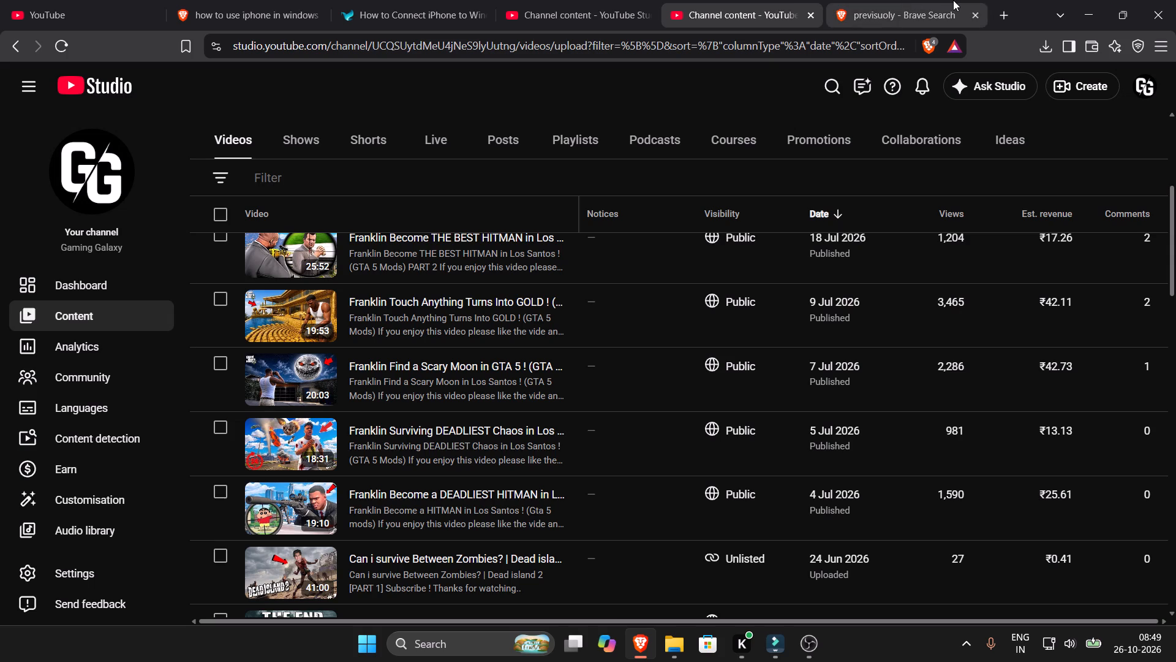
scroll(352, 341, up, 2)
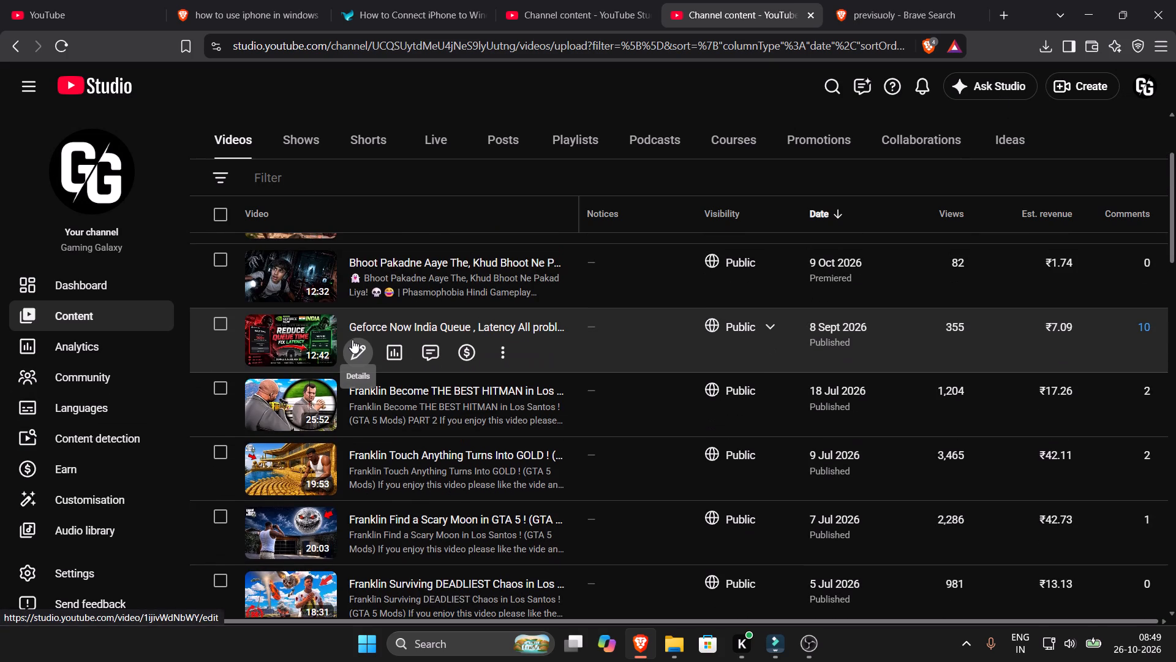
scroll(353, 338, up, 3)
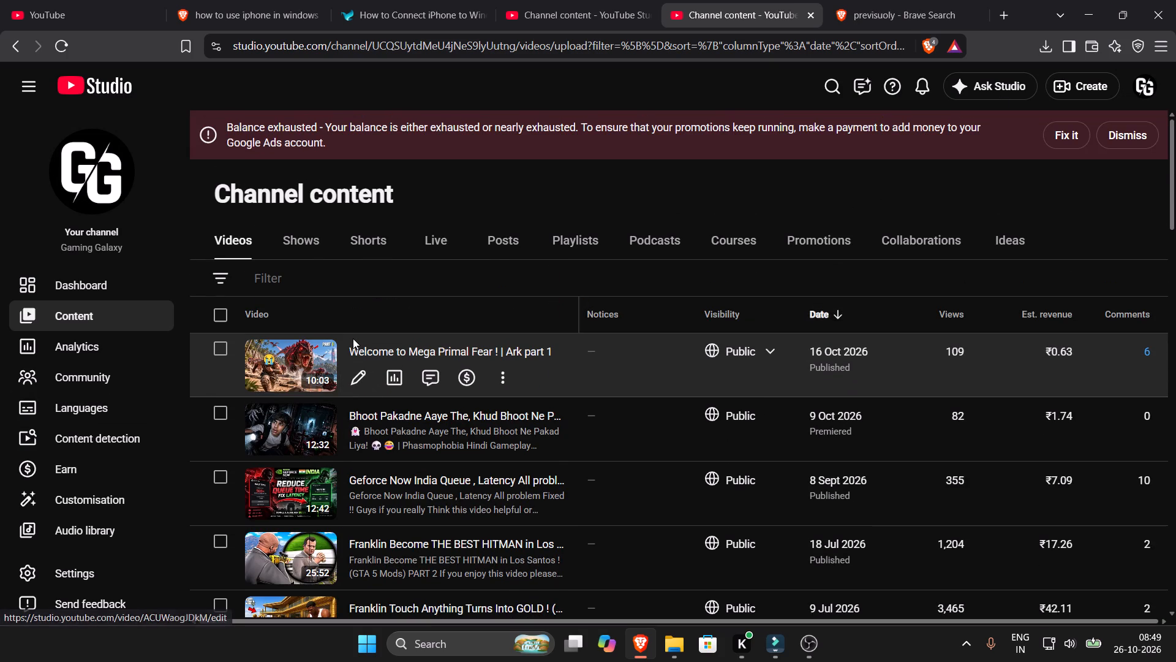
scroll(353, 338, up, 1)
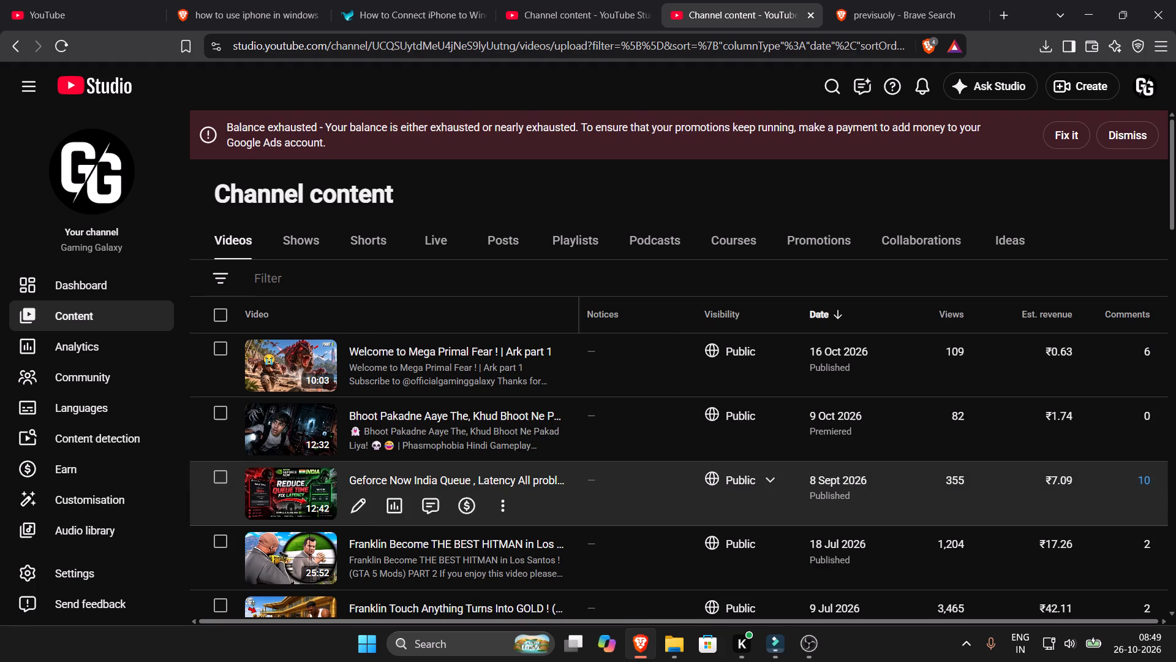
click(786, 642)
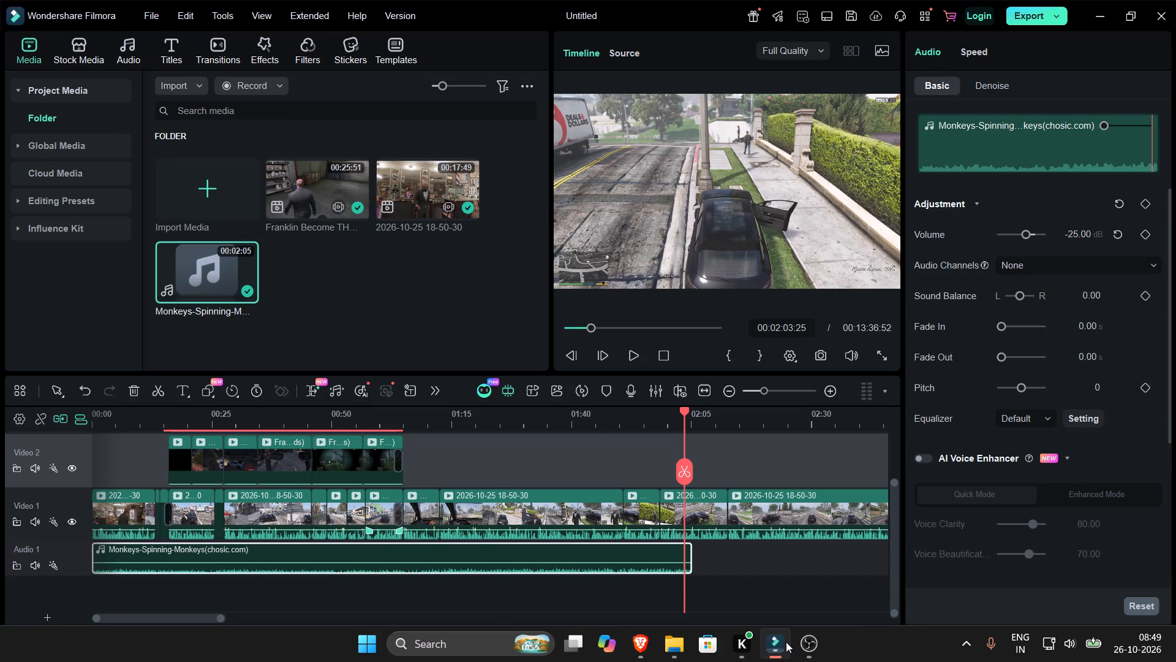
click(786, 642)
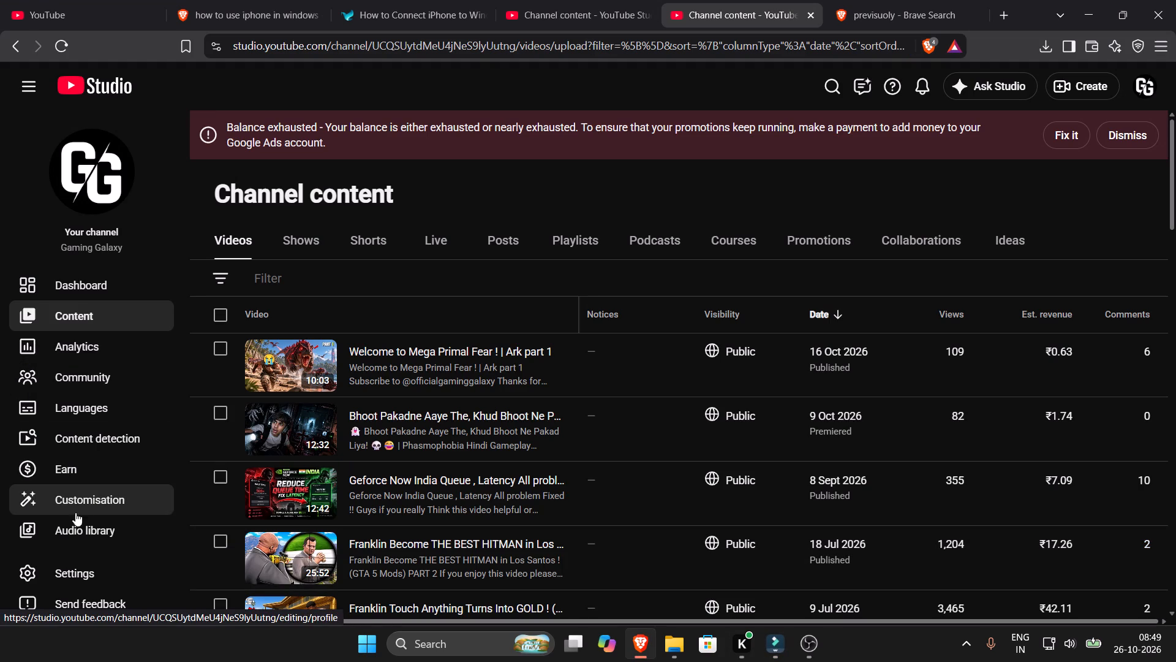
click(87, 527)
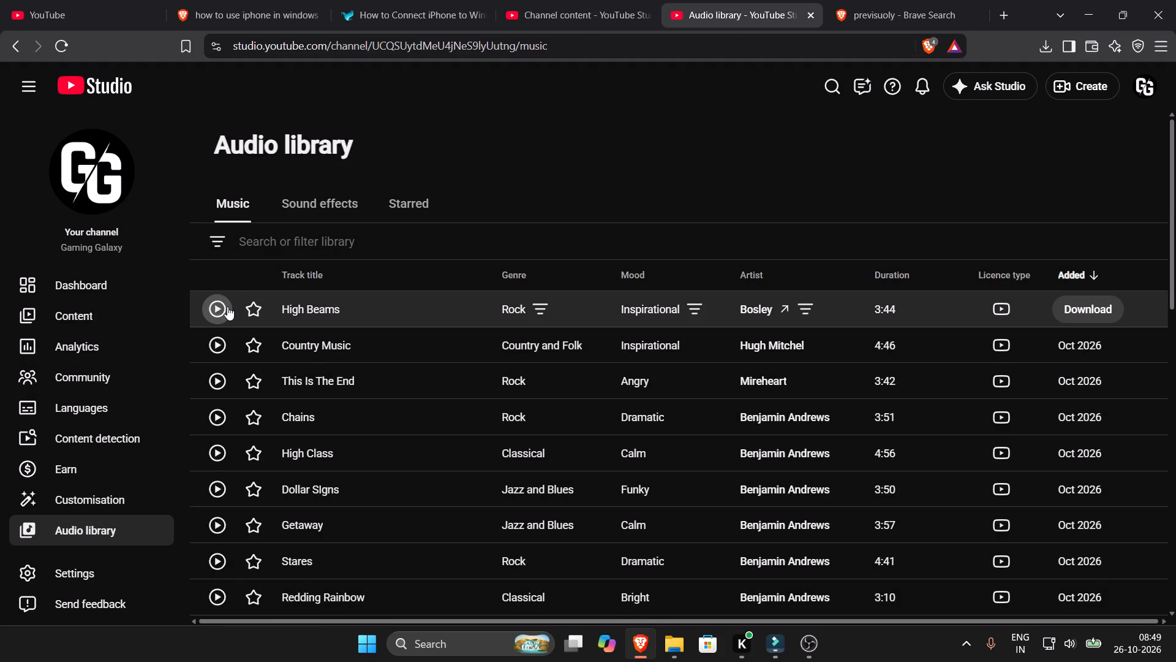
Preview the Audio library tracks High Beams, Country Music and Redding Rainbow from partway through each song.
click(227, 306)
click(687, 591)
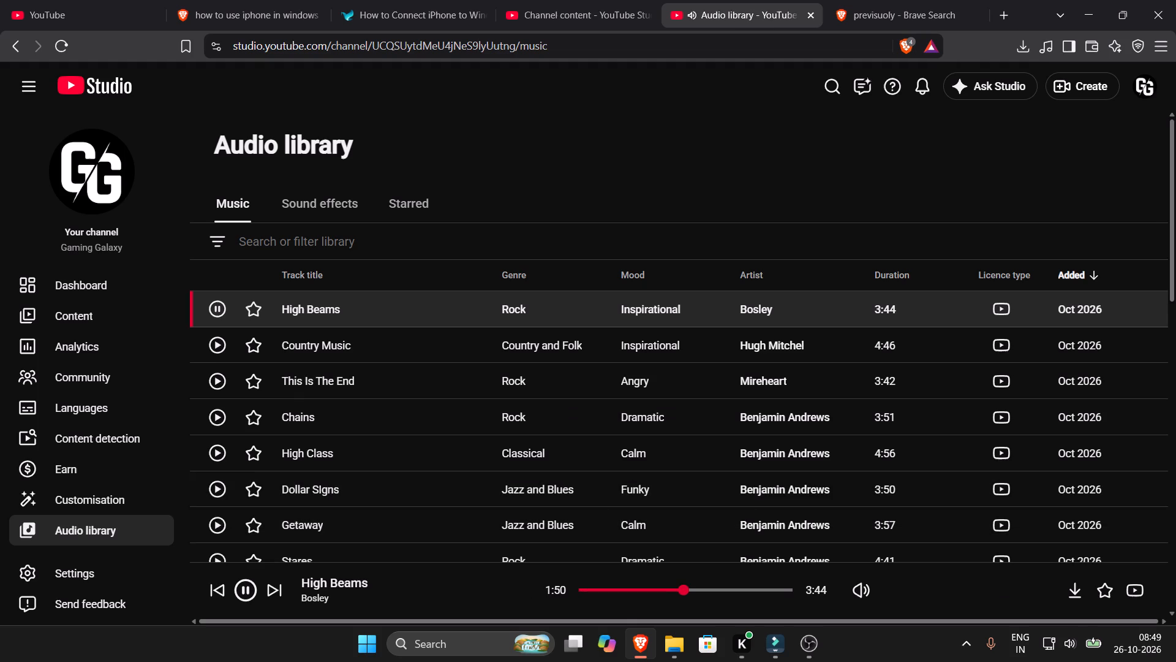
click(216, 339)
click(681, 588)
scroll(573, 559, down, 1)
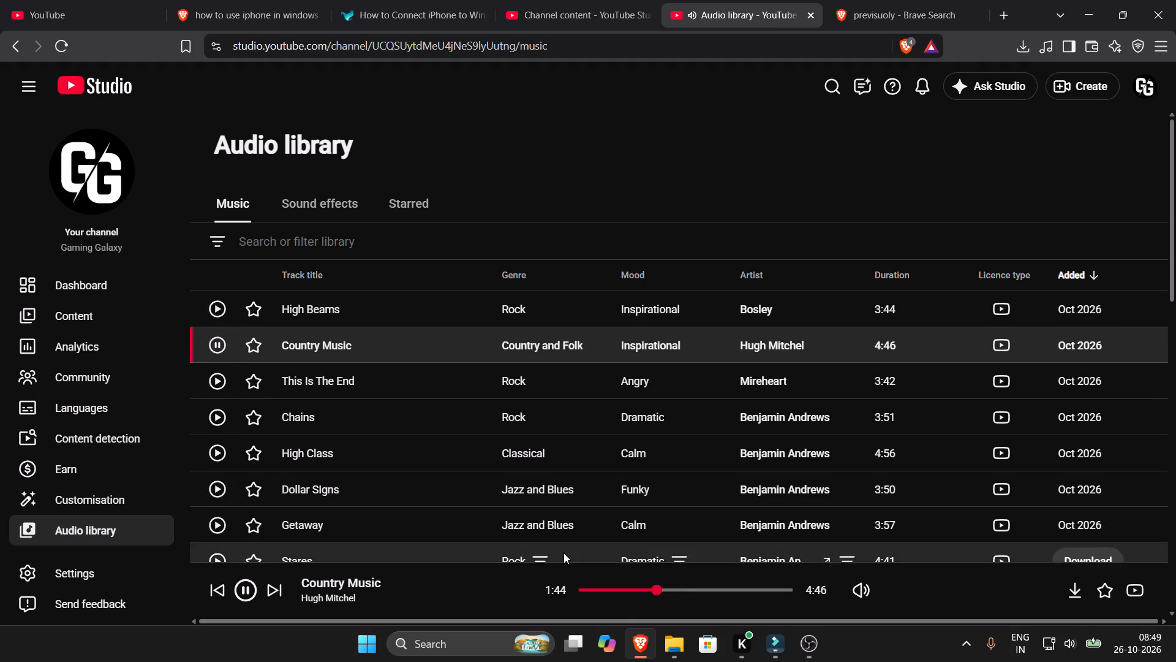
scroll(427, 531, down, 1)
click(215, 447)
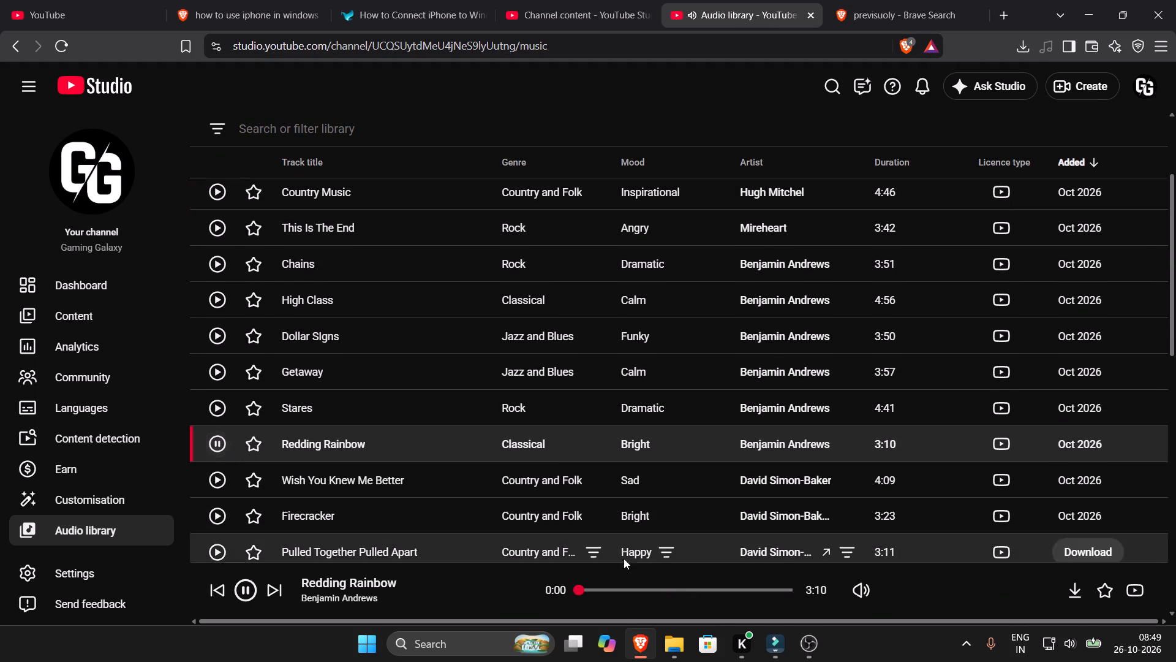
click(646, 574)
click(650, 584)
click(209, 443)
Search YouTube for "background music no copyright" and look through the results for usable tracks.
click(94, 0)
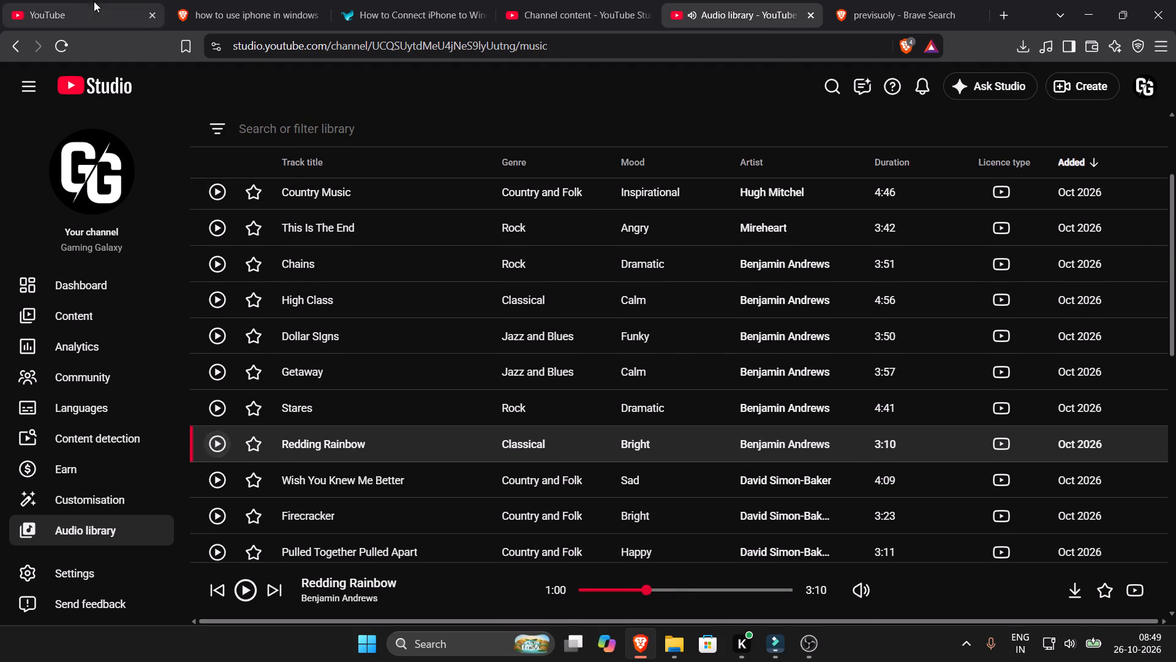
click(438, 88)
text(bachground music)
key(space)
key(Down)
key(Return)
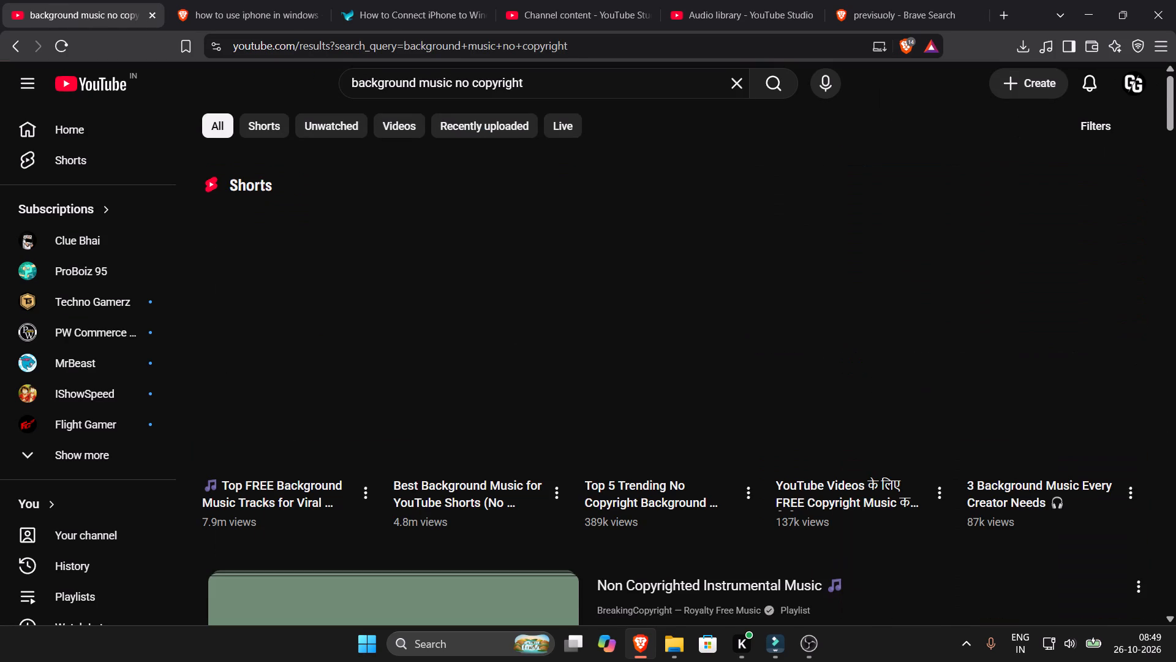
scroll(515, 358, down, 9)
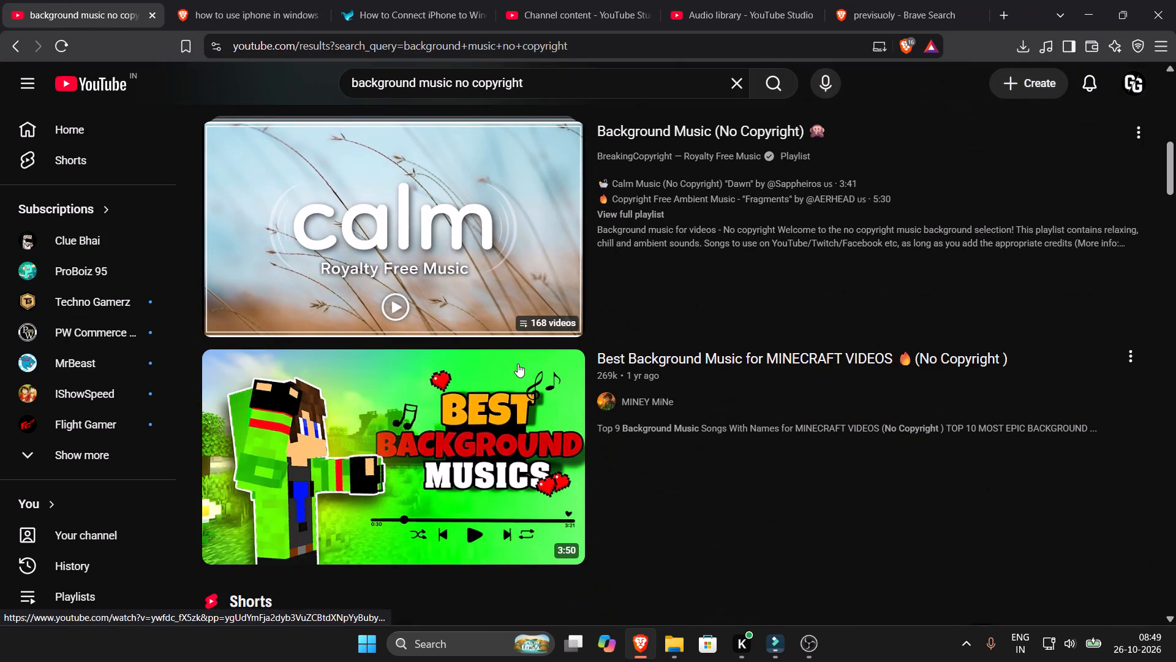
Search YouTube for "ncs" and open the NoCopyrightSounds channel's video list.
drag(560, 85, 11, 99)
click(0, 99)
text(ncs)
key(Return)
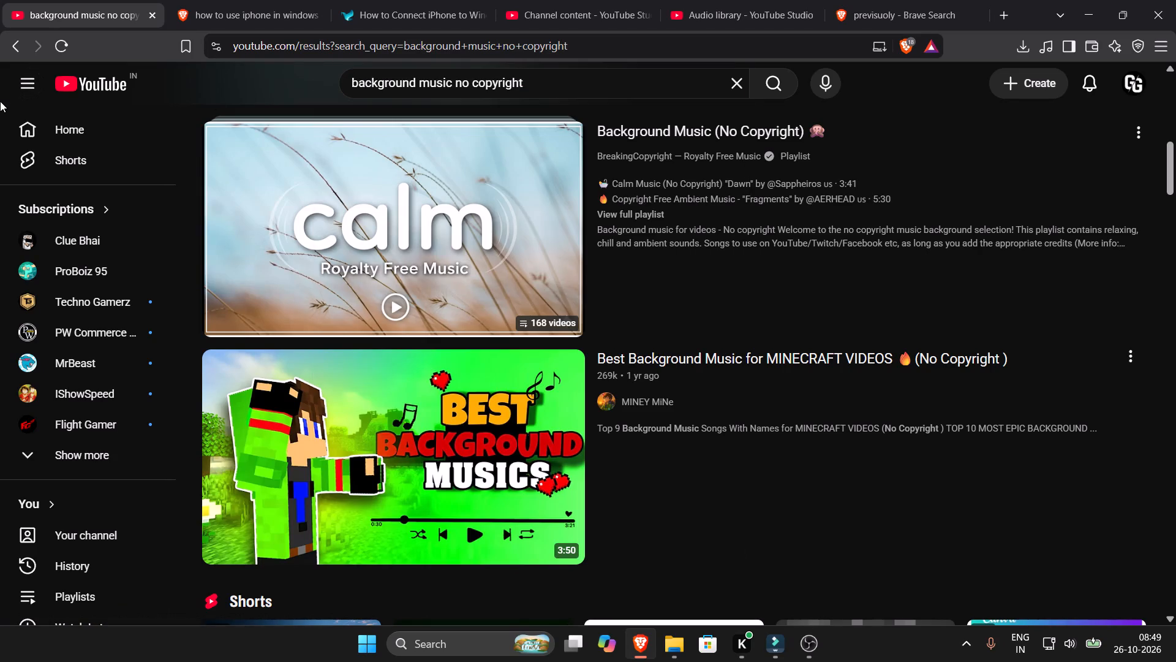
click(506, 80)
key(ctrl+a)
text(ncs)
key(Return)
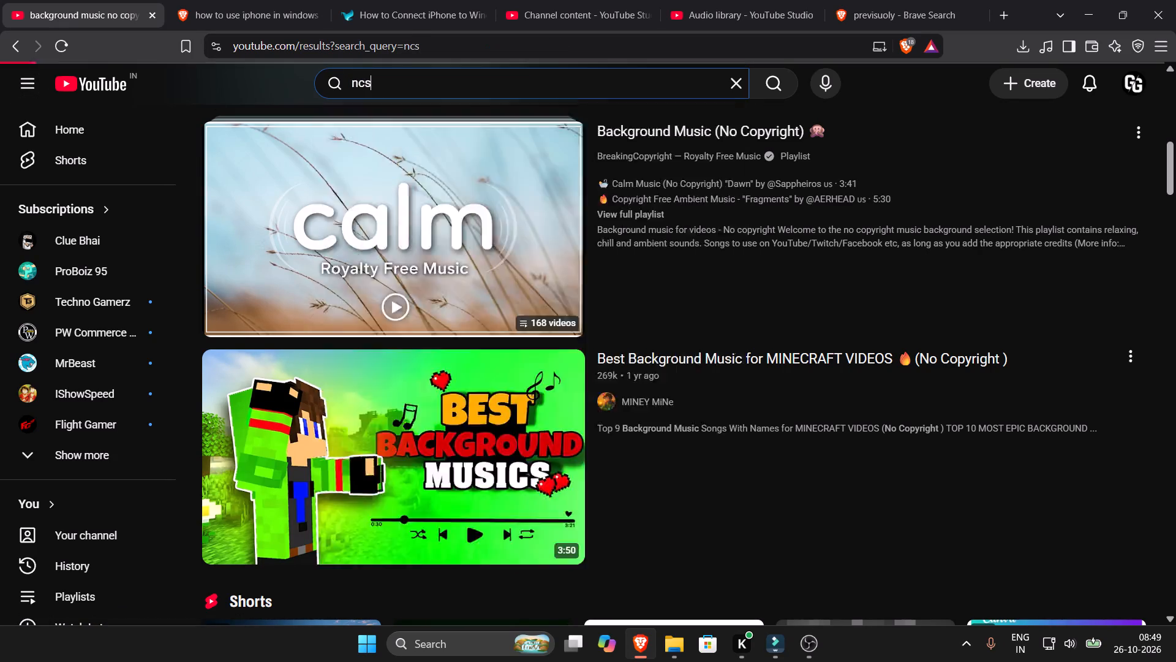
click(368, 254)
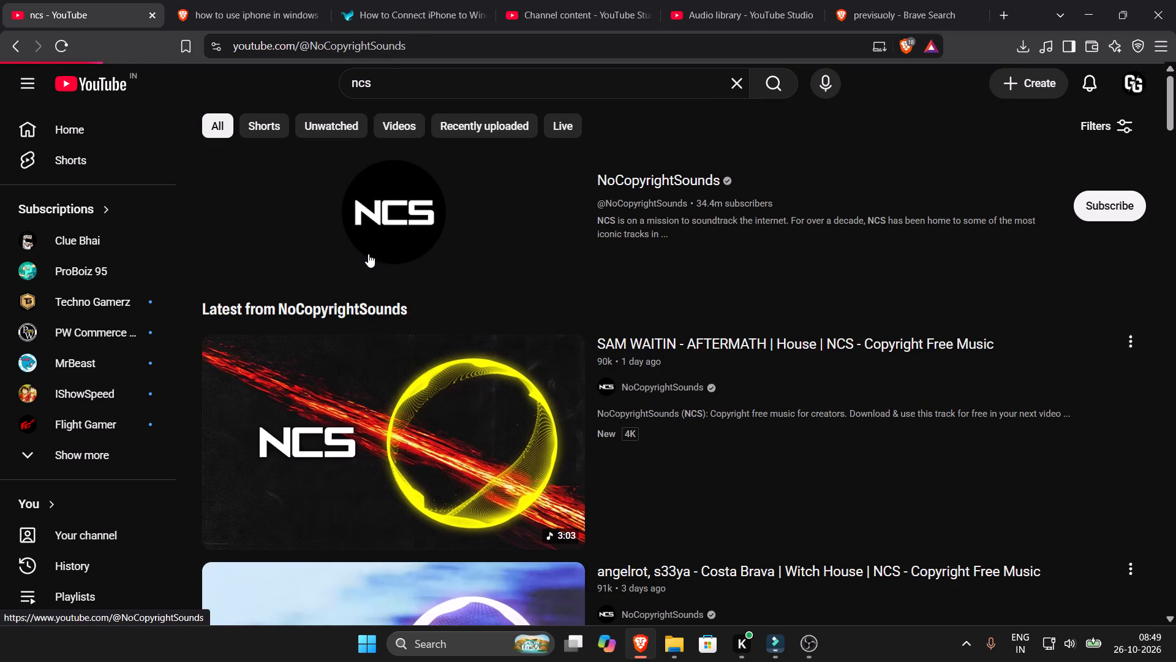
click(340, 425)
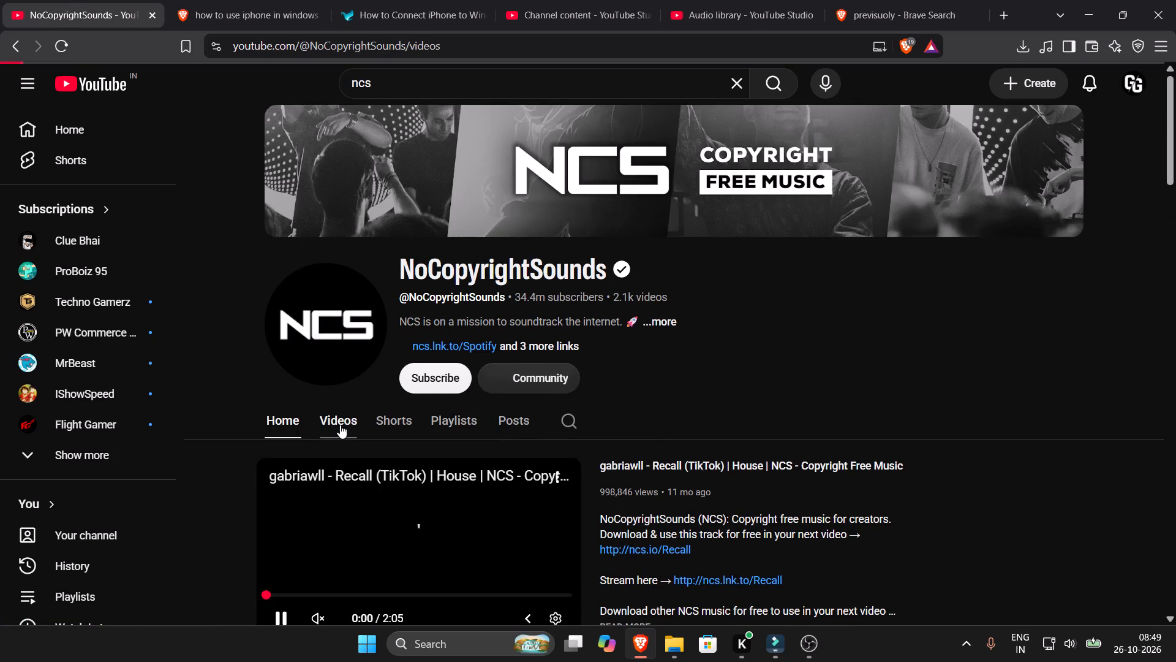
Play "SAM WAITIN - AFTERMATH" from the NoCopyrightSounds videos and skip to about 0:12 to preview it.
scroll(386, 395, down, 3)
click(372, 357)
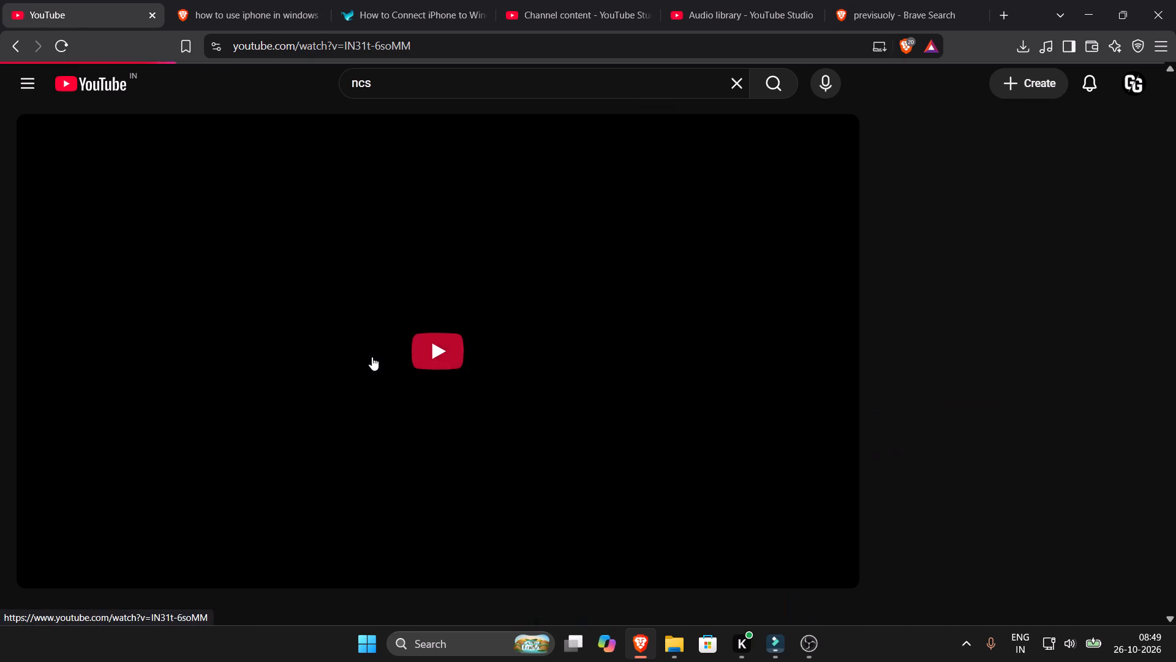
click(222, 454)
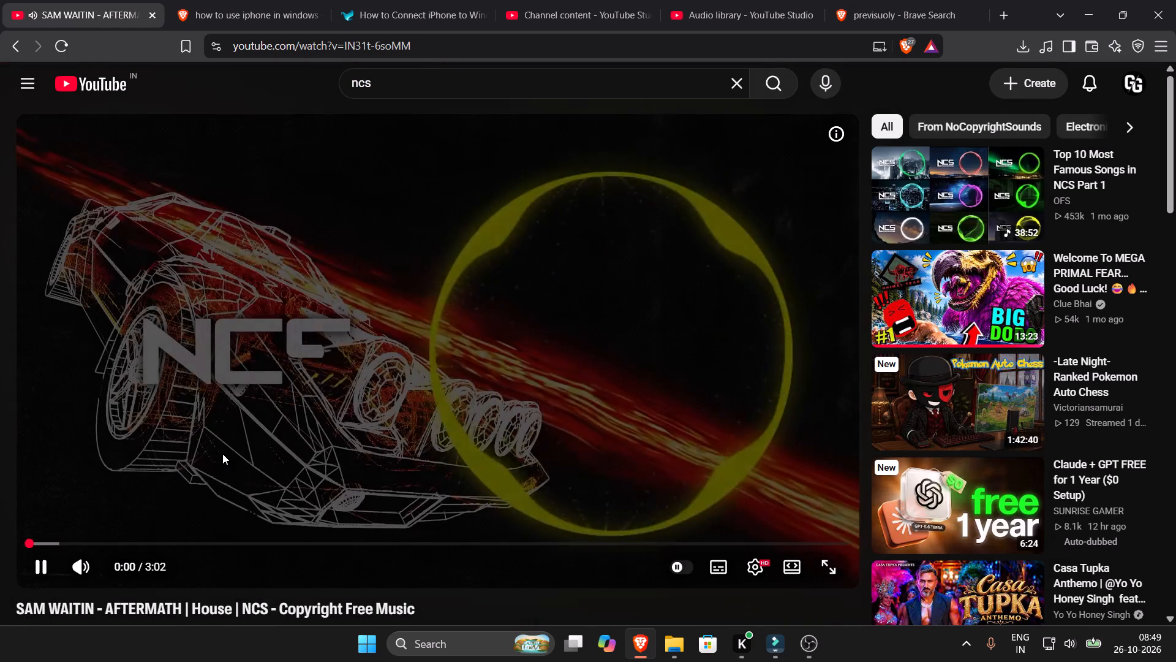
drag(56, 536, 85, 539)
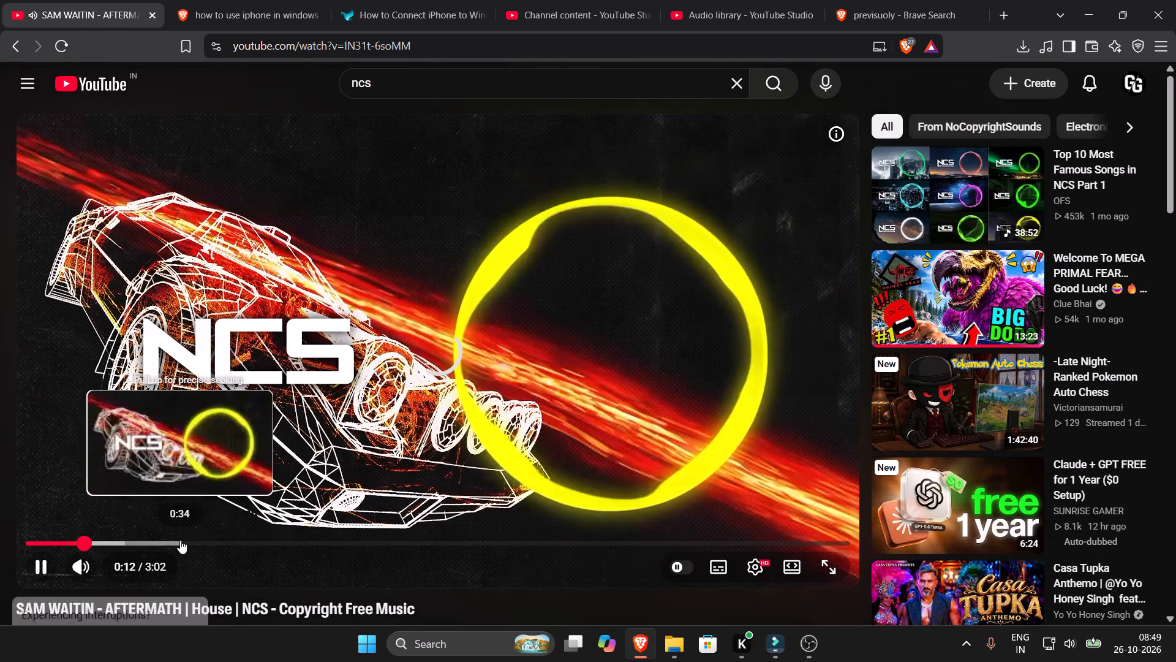
scroll(282, 473, down, 2)
drag(303, 395, 327, 395)
click(350, 389)
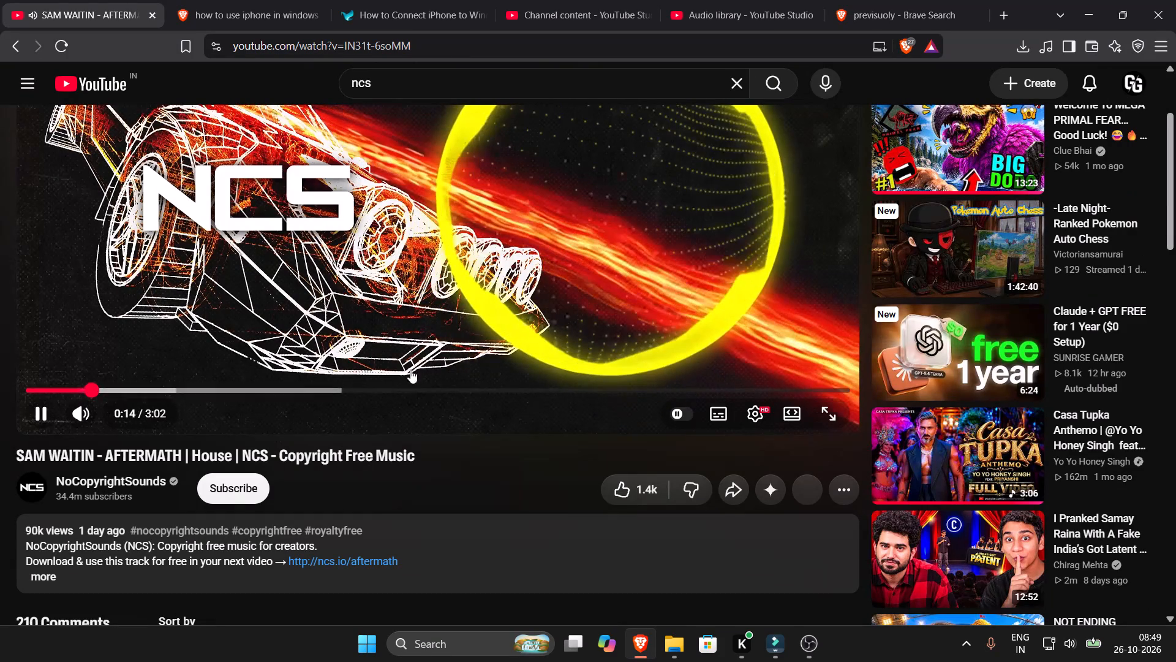
drag(420, 351, 424, 306)
Search YouTube for "ncs gaming background music" and open the "NCS Playlist 2020 - Top Gaming Songs 2020" playlist.
click(447, 69)
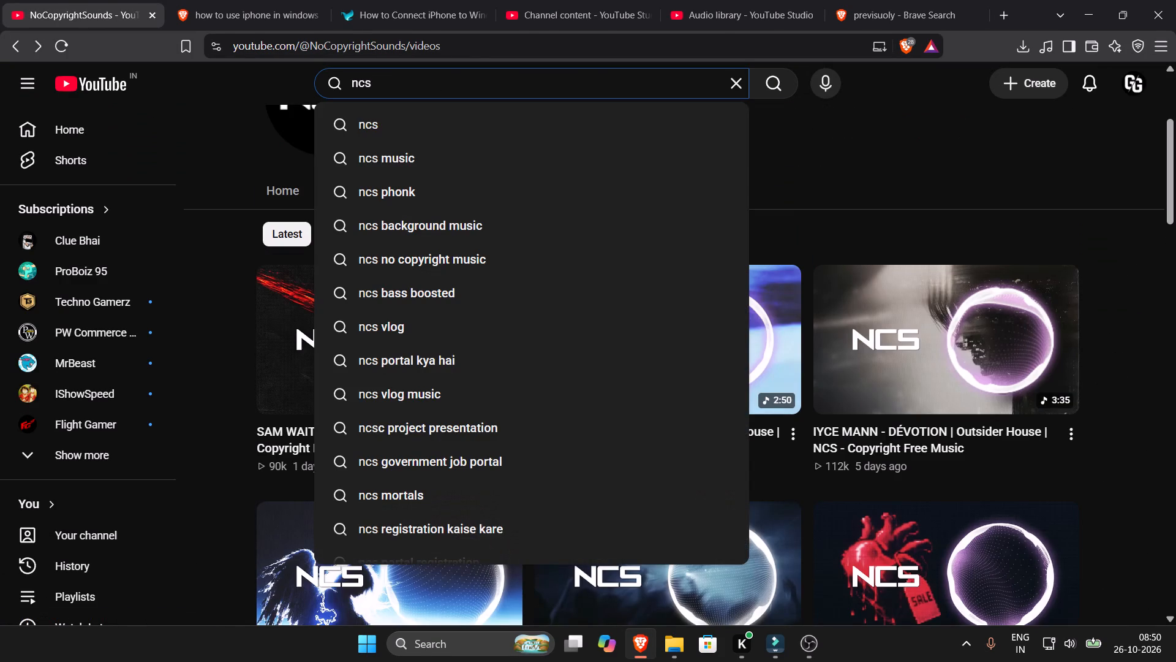
key(space)
text(gaming back)
key(Down)
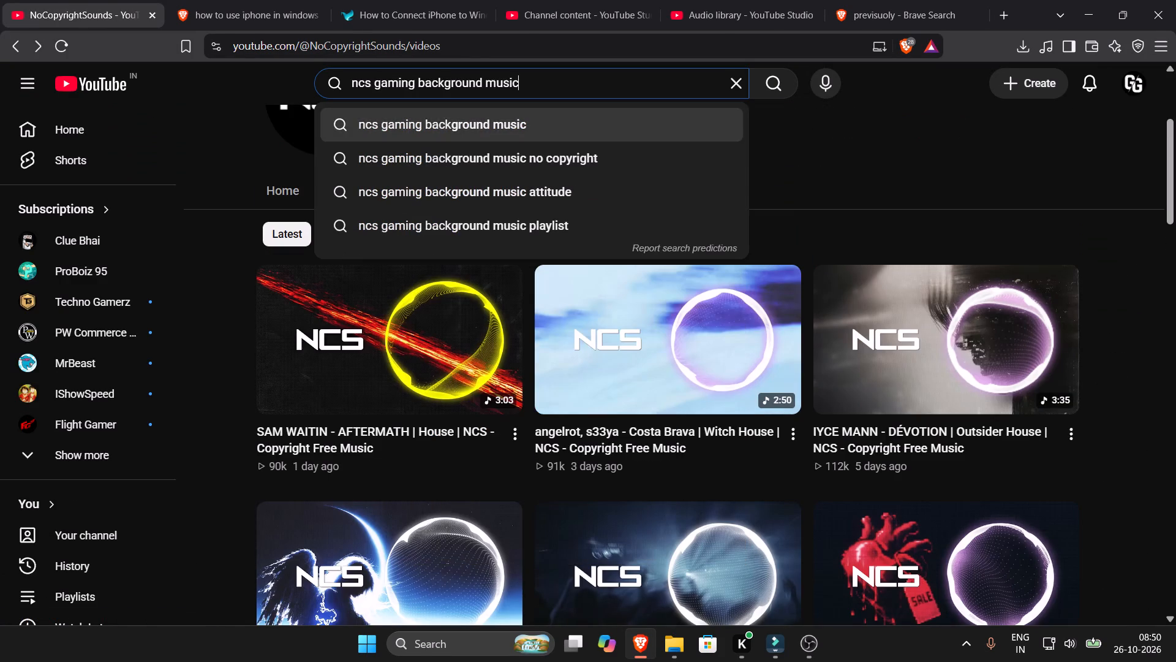
key(Return)
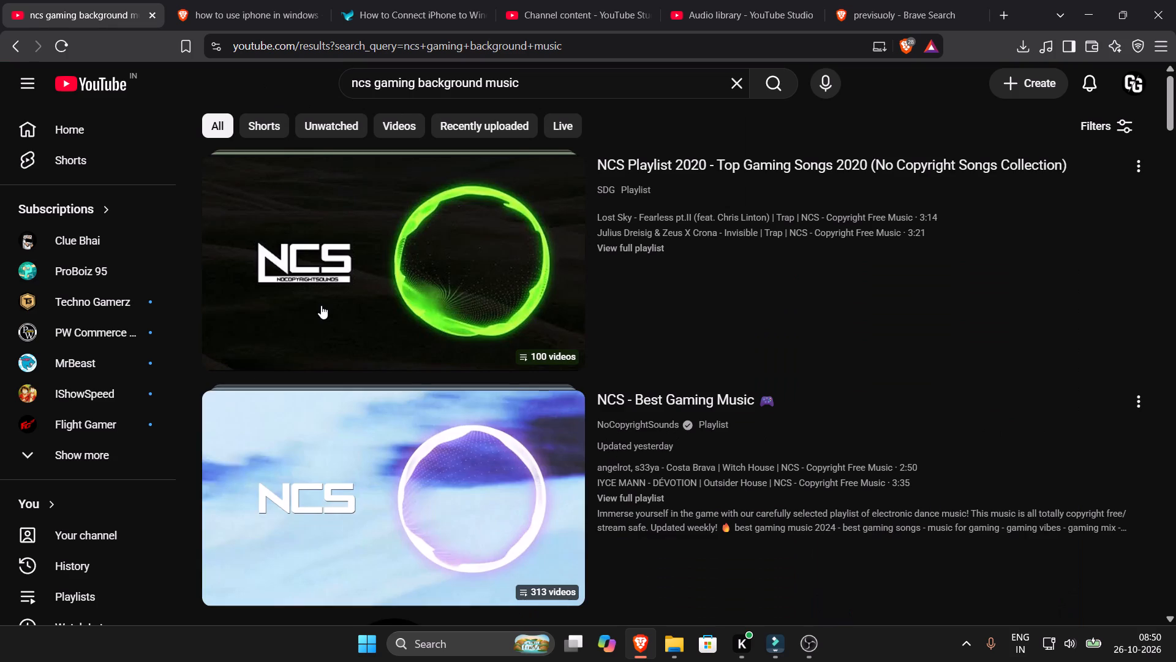
click(322, 304)
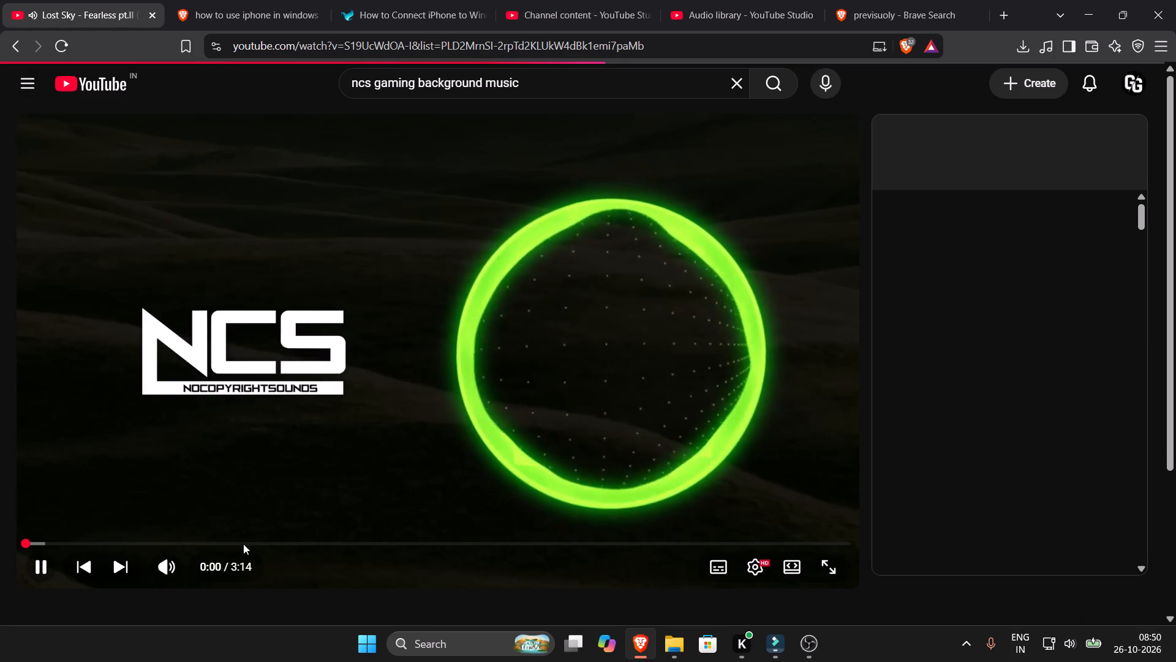
Browse the playlist and preview "Elektronomia - The Other Side", looking over its description.
scroll(1079, 418, down, 10)
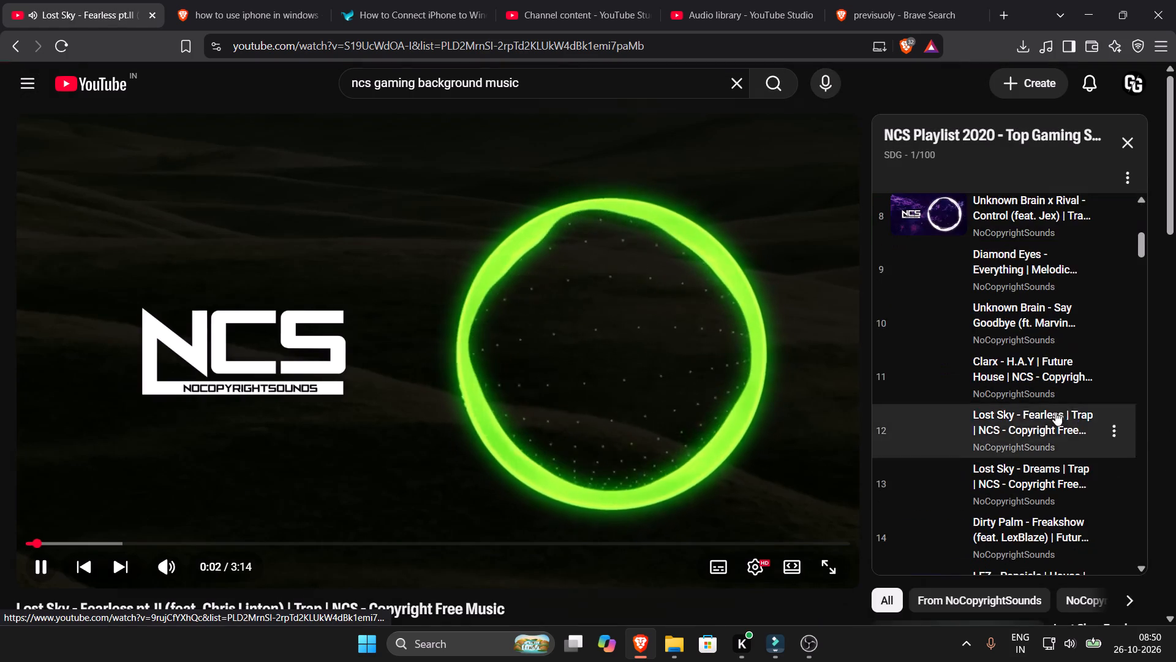
scroll(1055, 412, down, 3)
scroll(445, 499, down, 3)
scroll(1052, 268, down, 5)
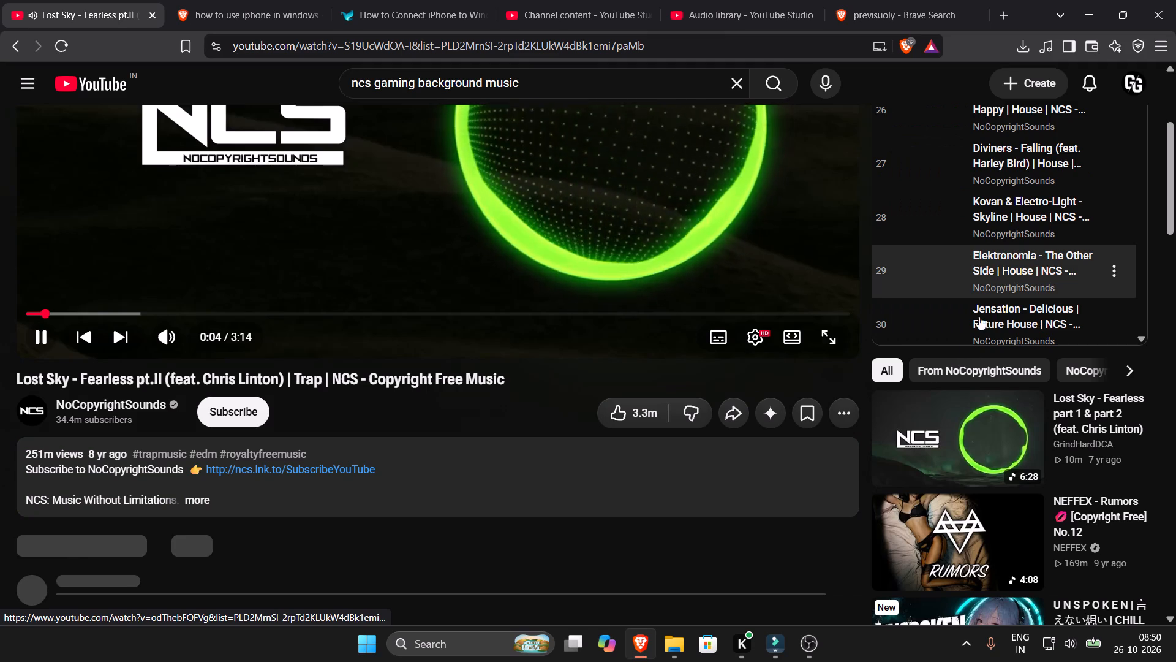
click(990, 266)
scroll(514, 441, up, 1)
scroll(217, 369, down, 4)
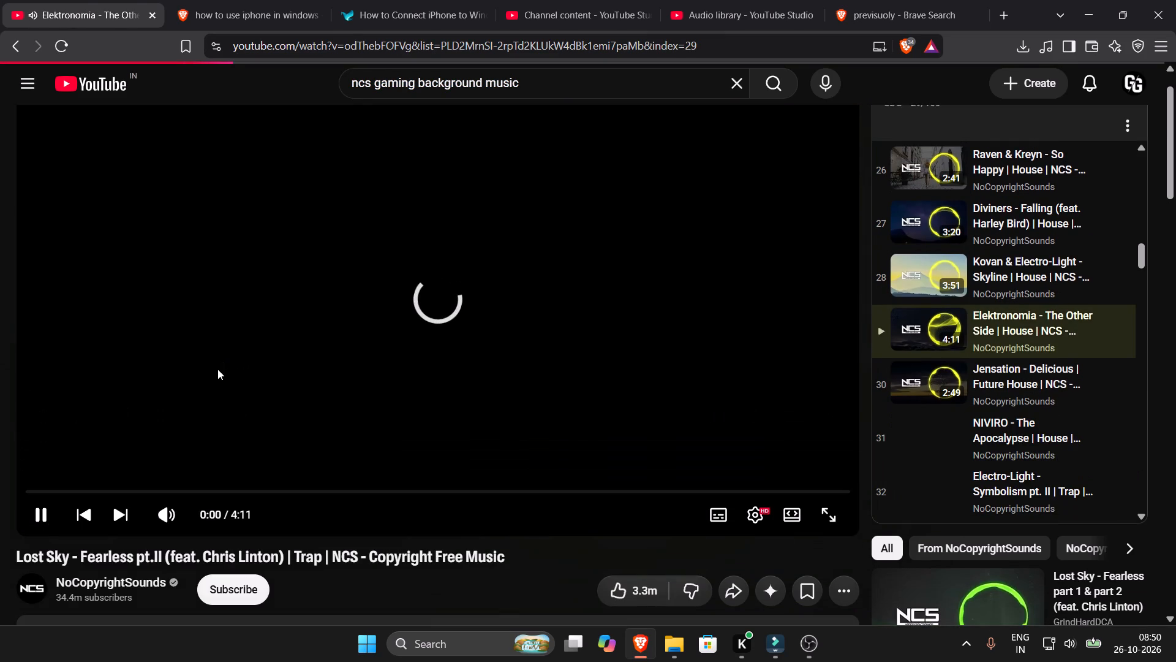
scroll(372, 534, down, 3)
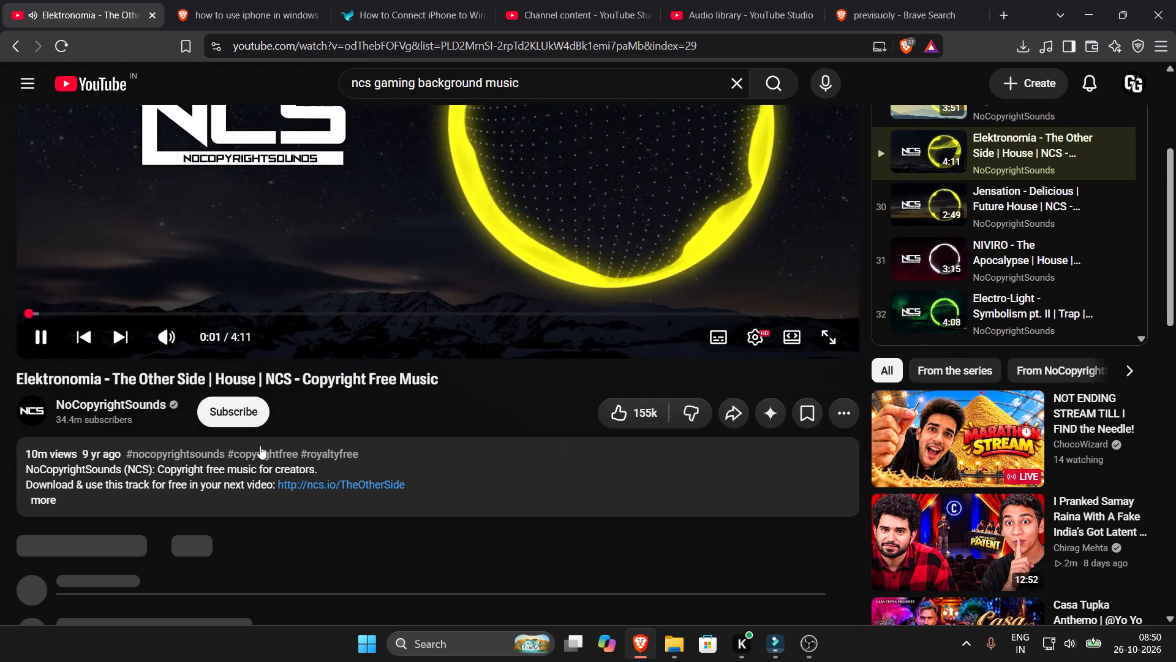
scroll(1045, 244, down, 16)
scroll(1042, 248, up, 1)
Browse further down the playlist and preview "Rameses B - There For You".
scroll(1042, 248, down, 3)
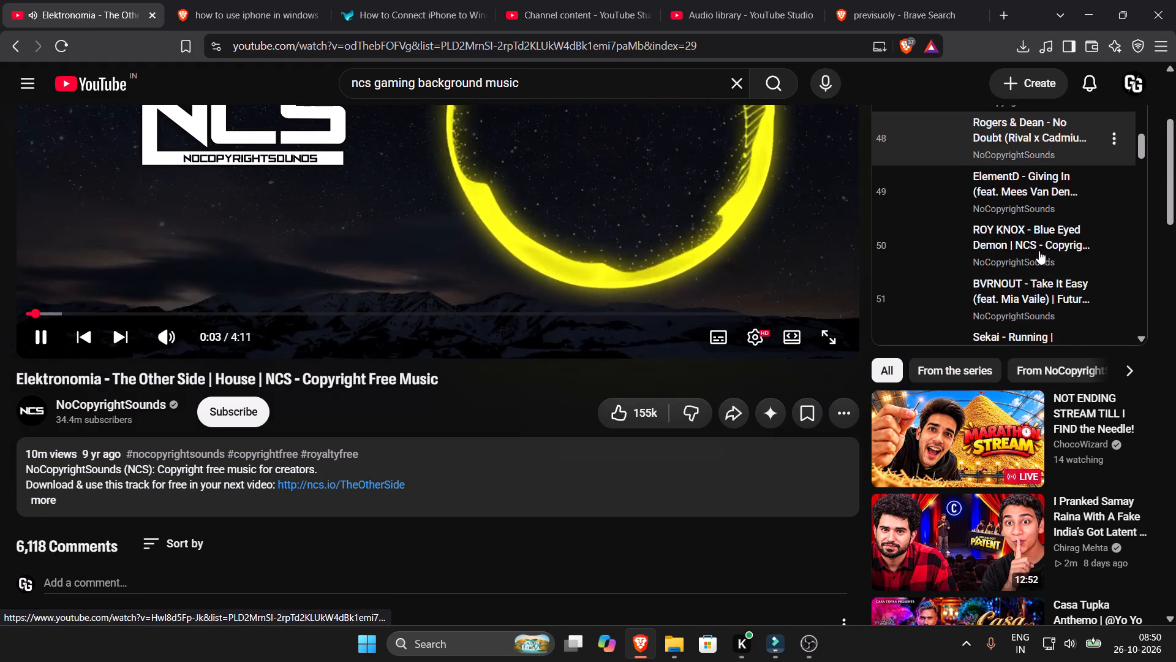
scroll(1039, 251, down, 20)
scroll(1039, 251, down, 3)
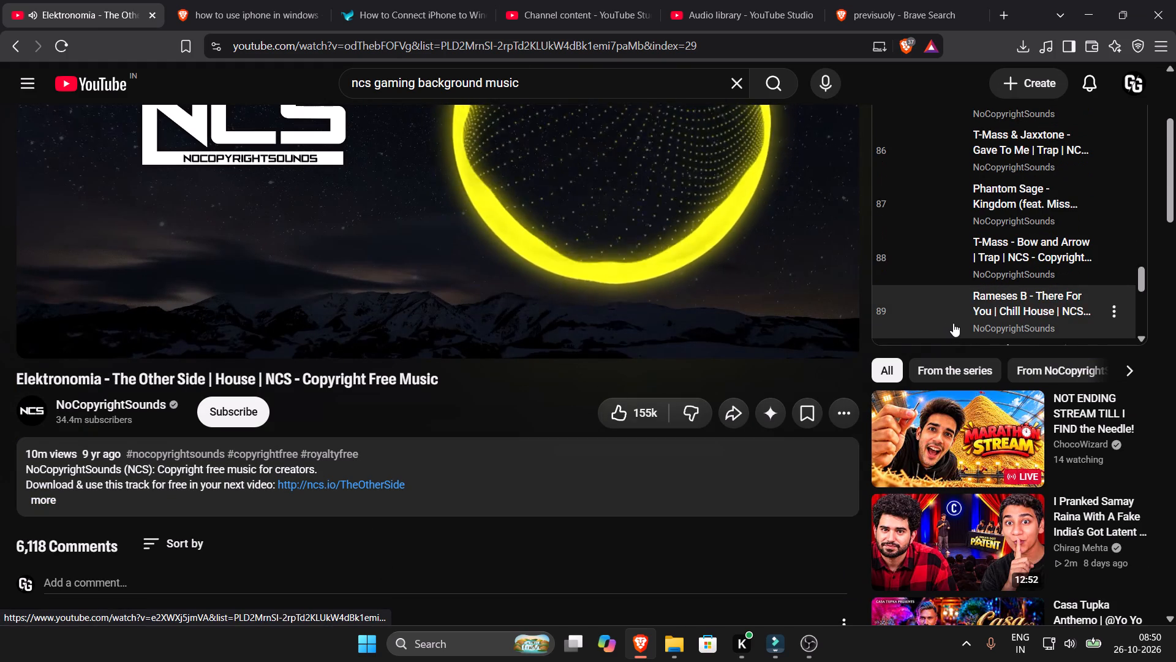
click(960, 319)
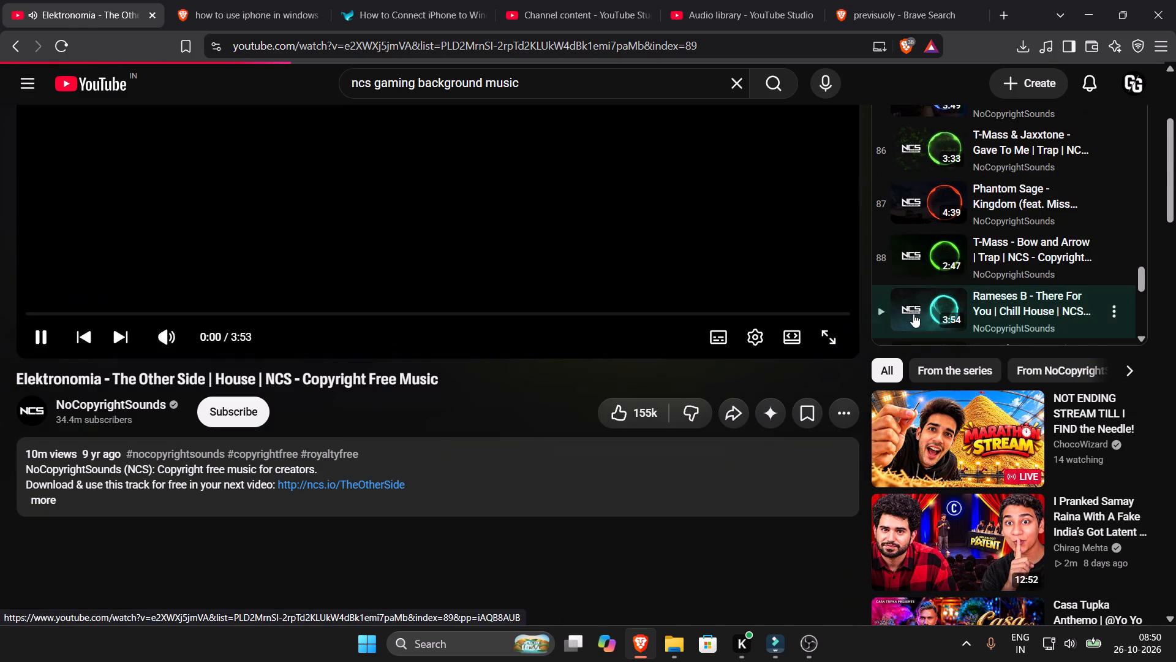
scroll(248, 389, down, 3)
scroll(246, 385, up, 2)
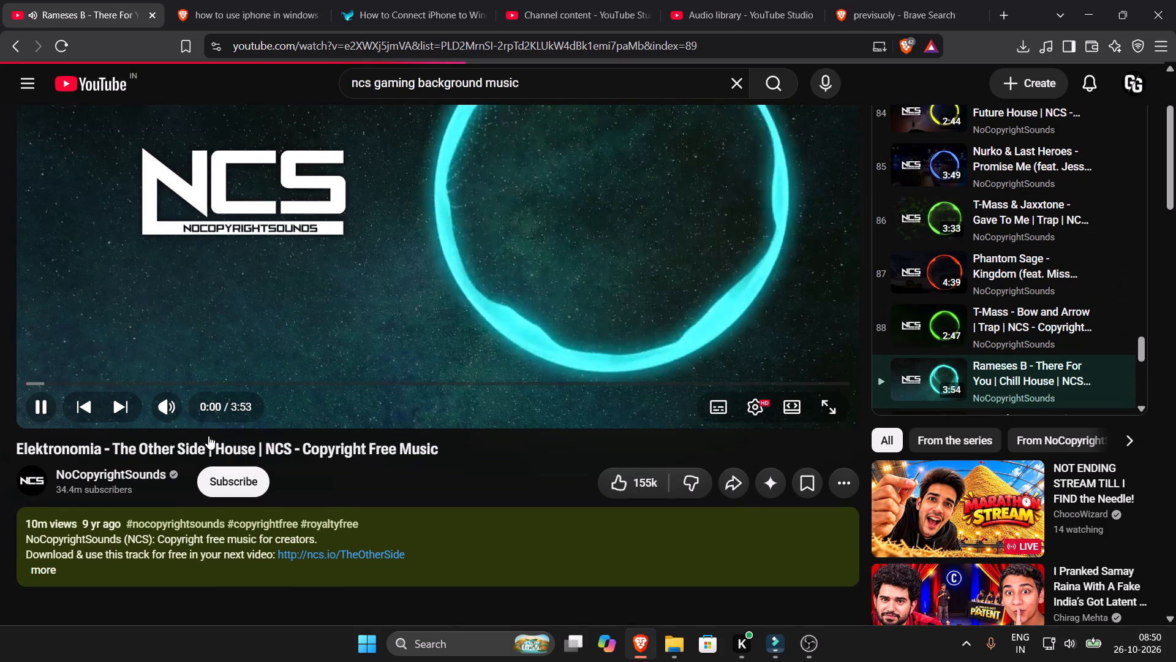
scroll(403, 485, up, 2)
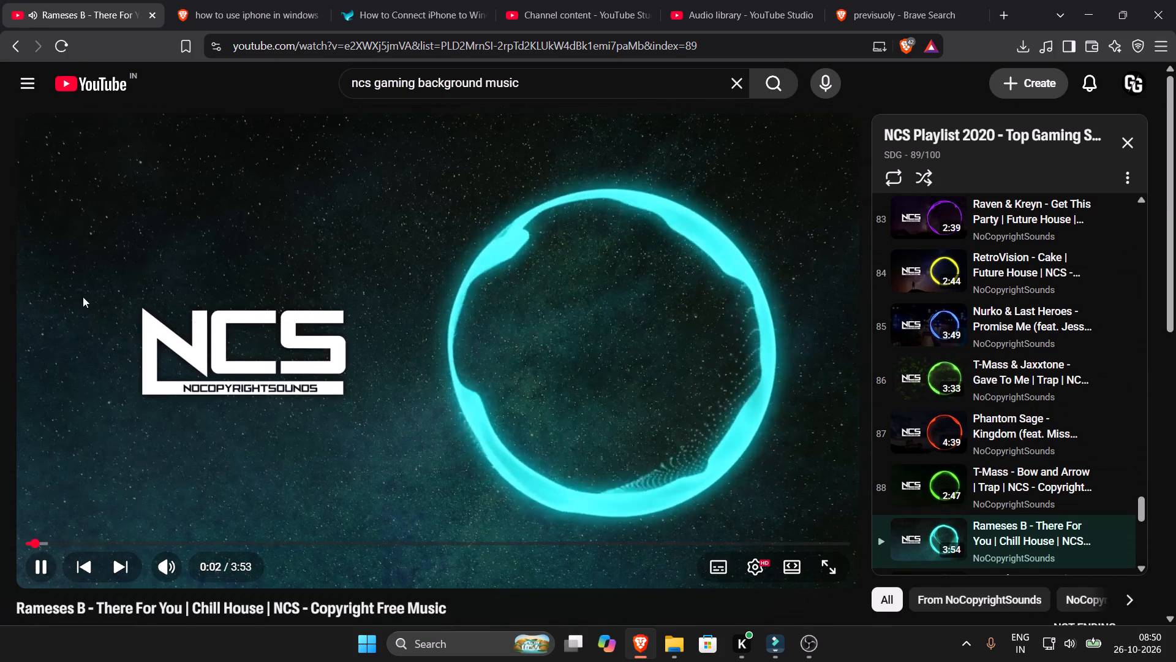
click(99, 237)
Search YouTube for "ncs background music" and open the "NCS : The Top 50 Biggest Songs" playlist to preview its first track.
double_click(439, 85)
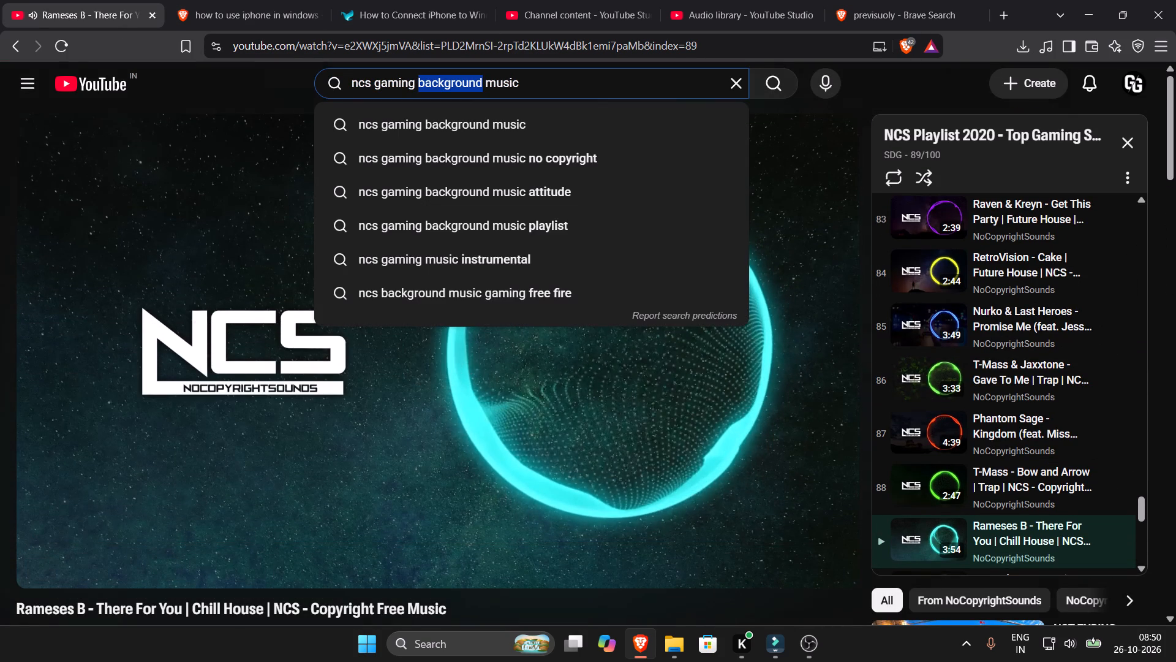
double_click(399, 88)
key(BackSpace)
key(Return)
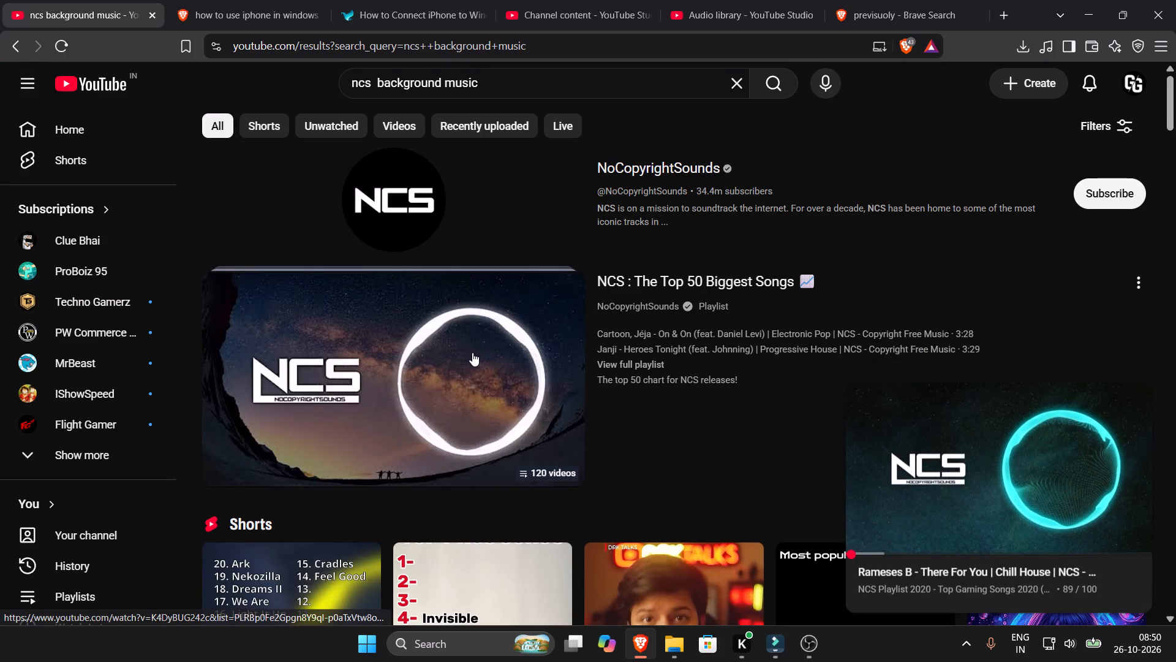
click(472, 352)
scroll(442, 374, down, 2)
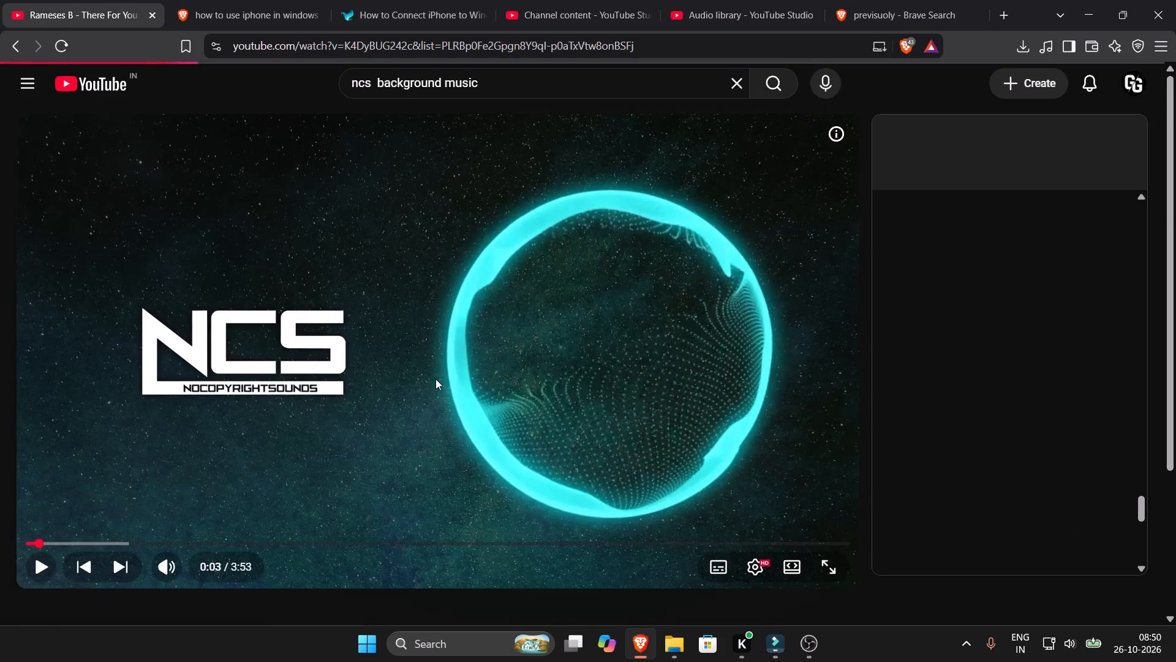
scroll(435, 379, down, 3)
scroll(435, 378, up, 3)
click(435, 378)
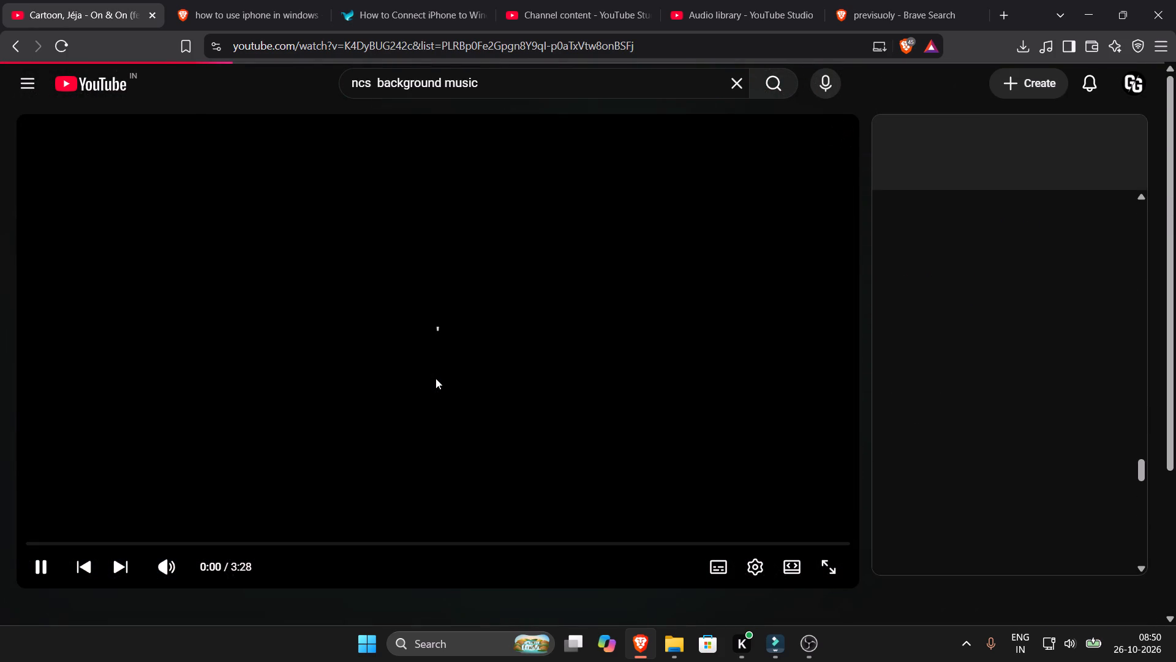
click(442, 362)
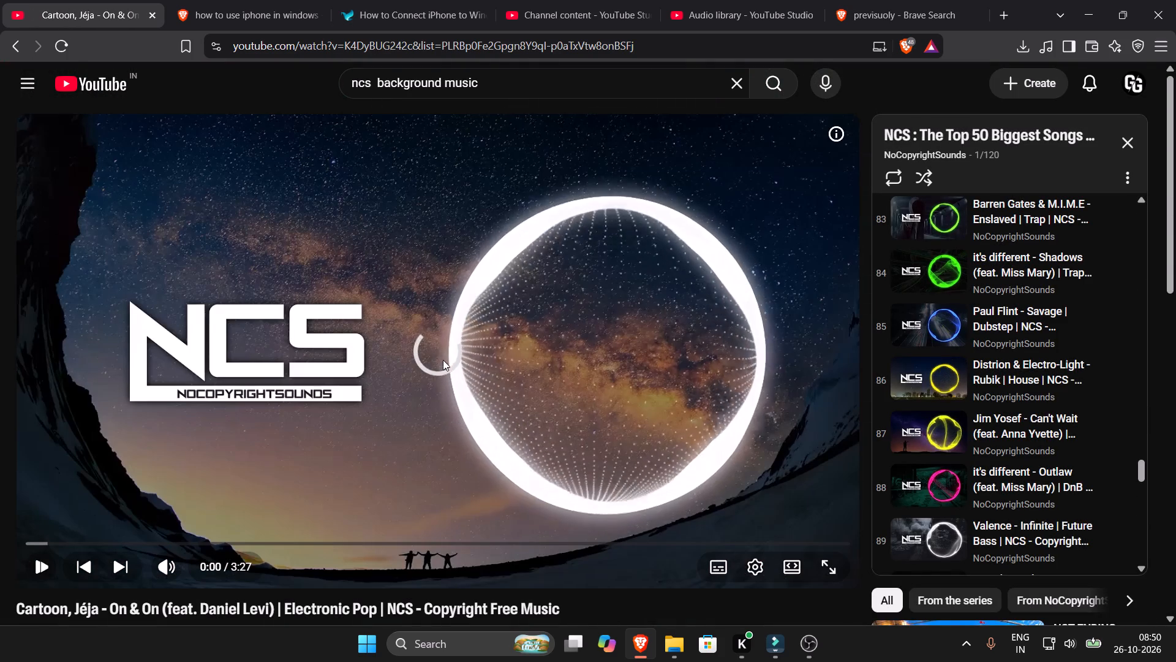
scroll(494, 378, down, 2)
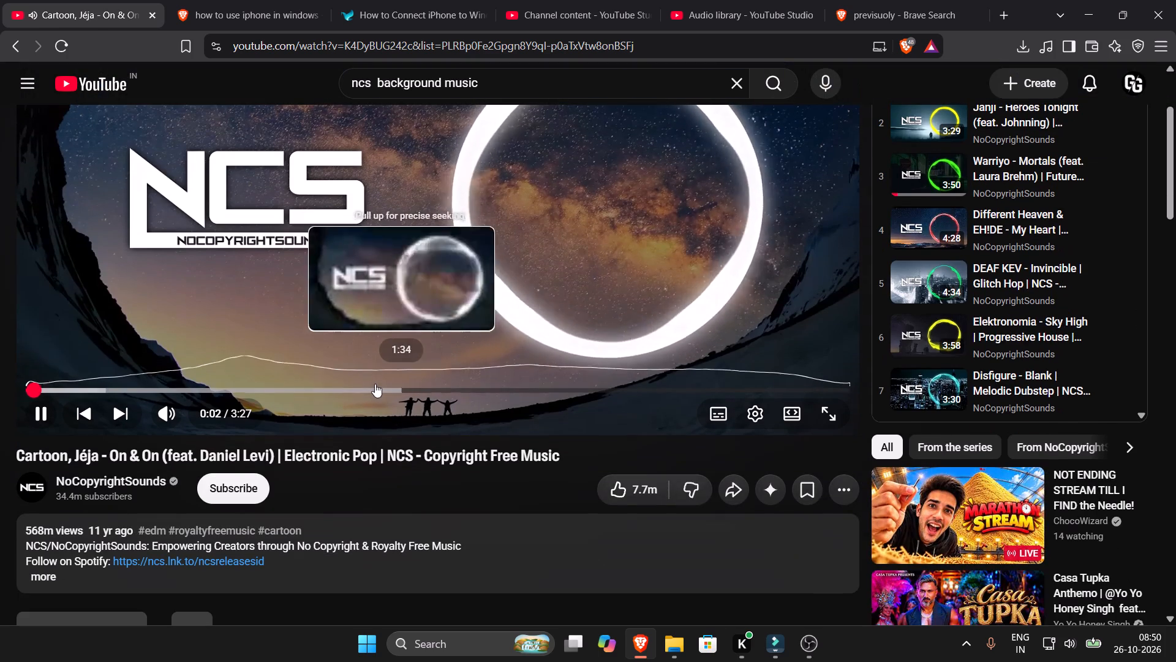
scroll(403, 381, up, 2)
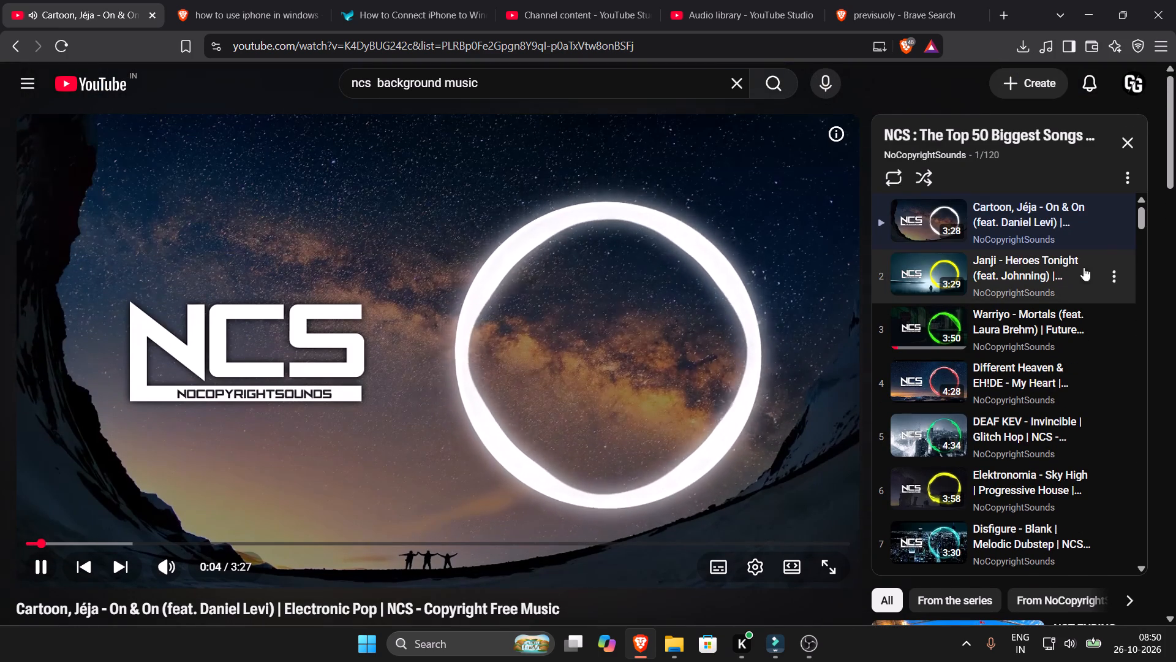
Go to the end of the playlist, preview "Neoni - LEVITATE" from about 1:05, and pause it.
drag(1143, 224, 1133, 541)
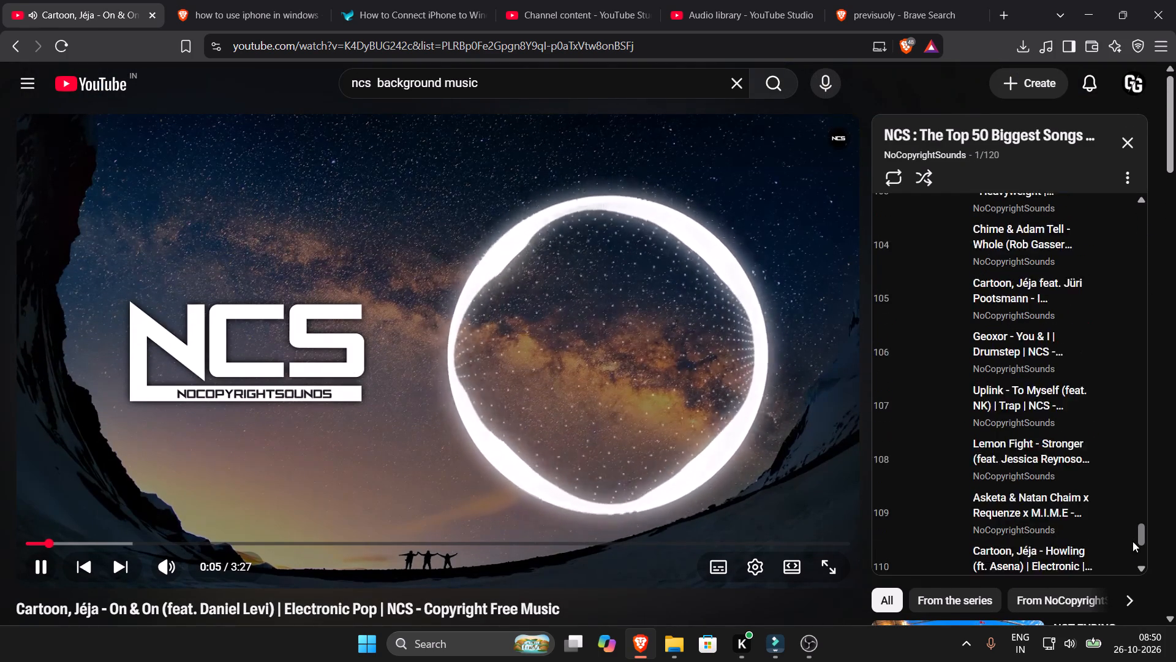
drag(1133, 541, 1131, 579)
click(1005, 533)
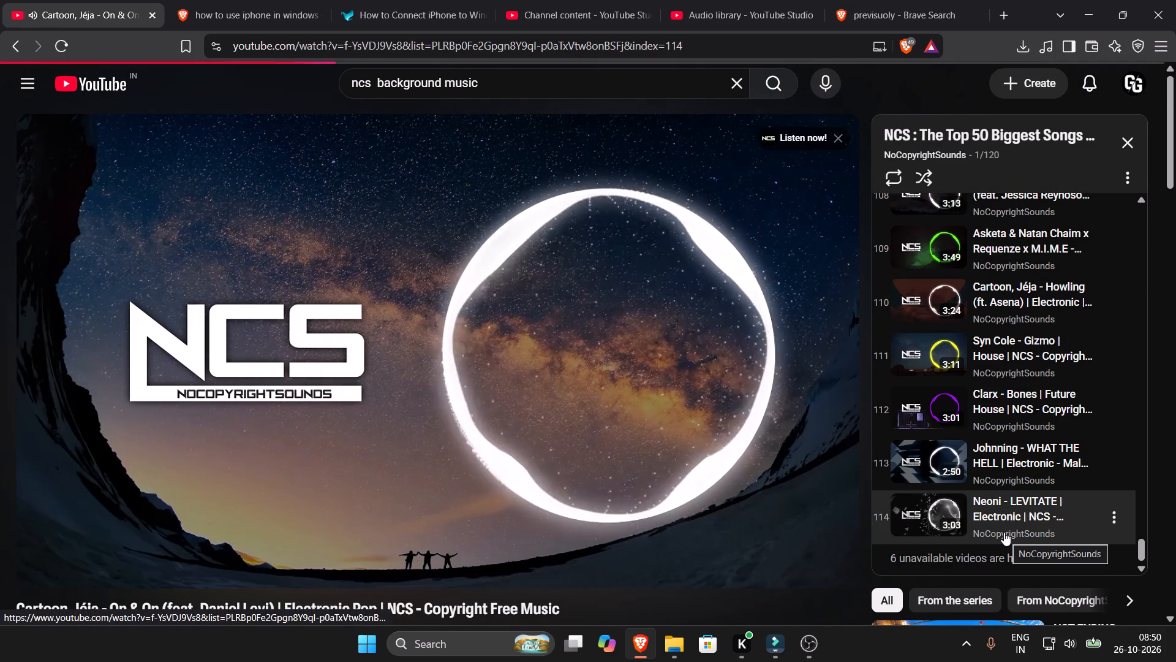
scroll(480, 486, down, 3)
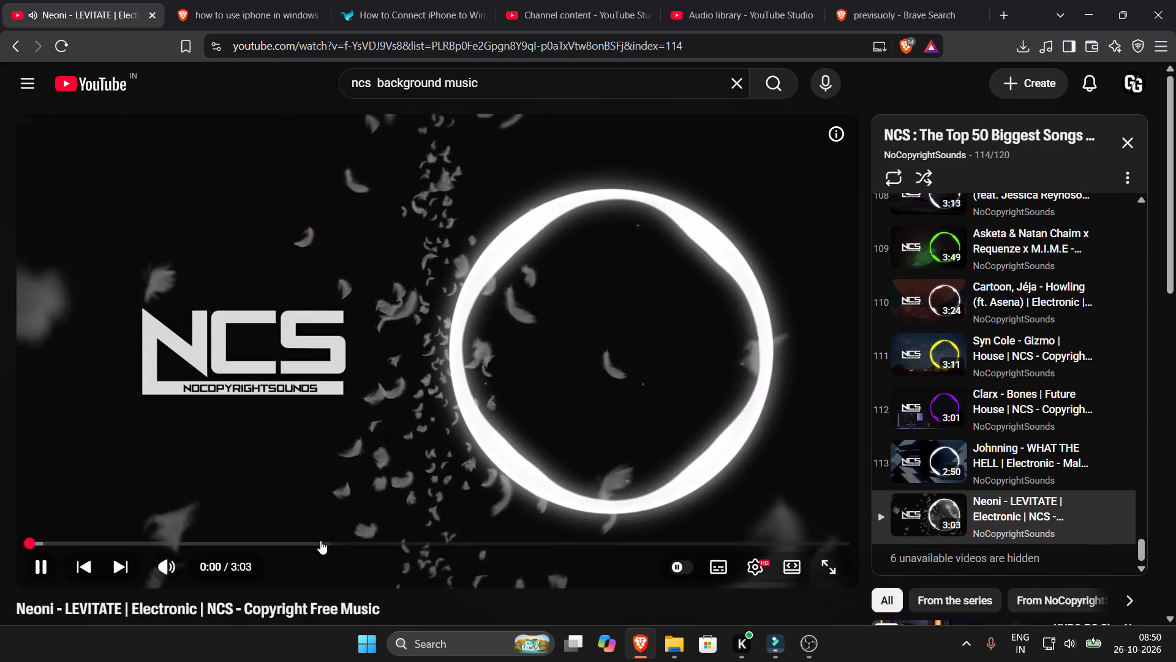
click(320, 541)
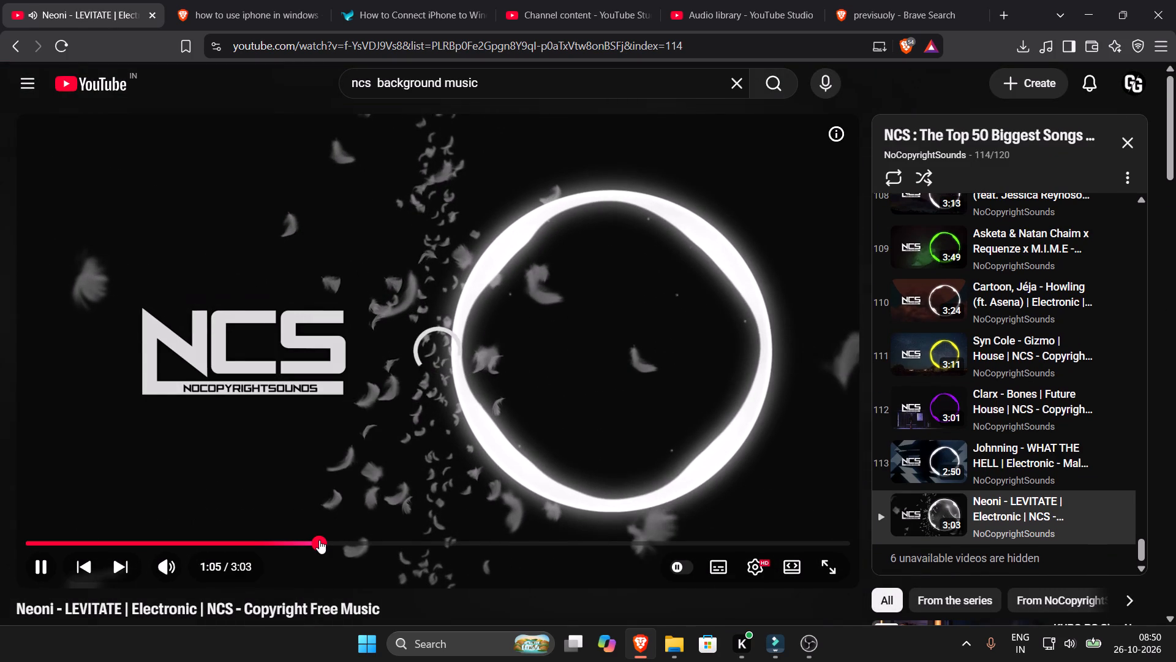
click(333, 448)
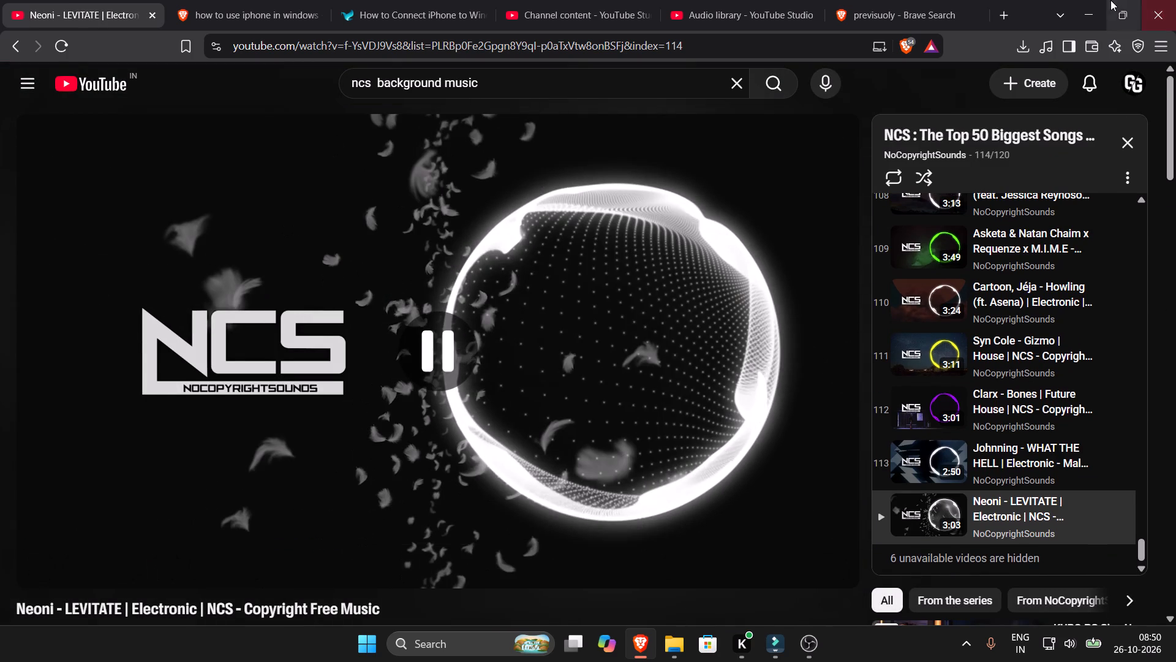
Switch to Filmora and import all files from the bg folder inside Youtube > Youtube on drive E.
click(1101, 0)
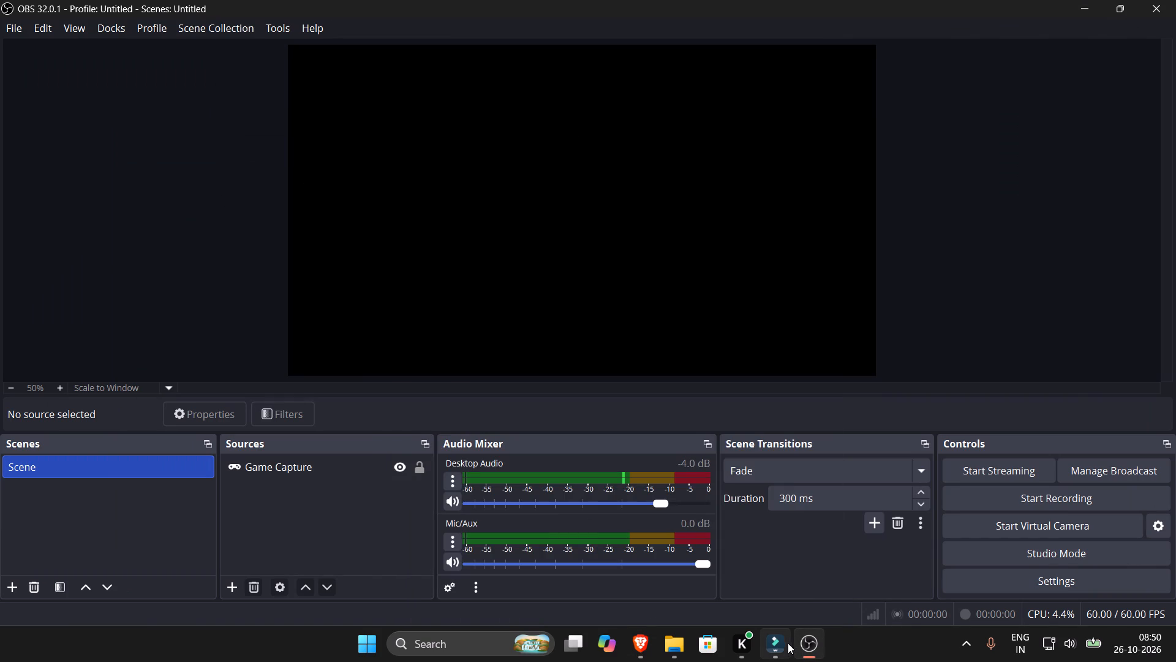
click(784, 641)
click(562, 463)
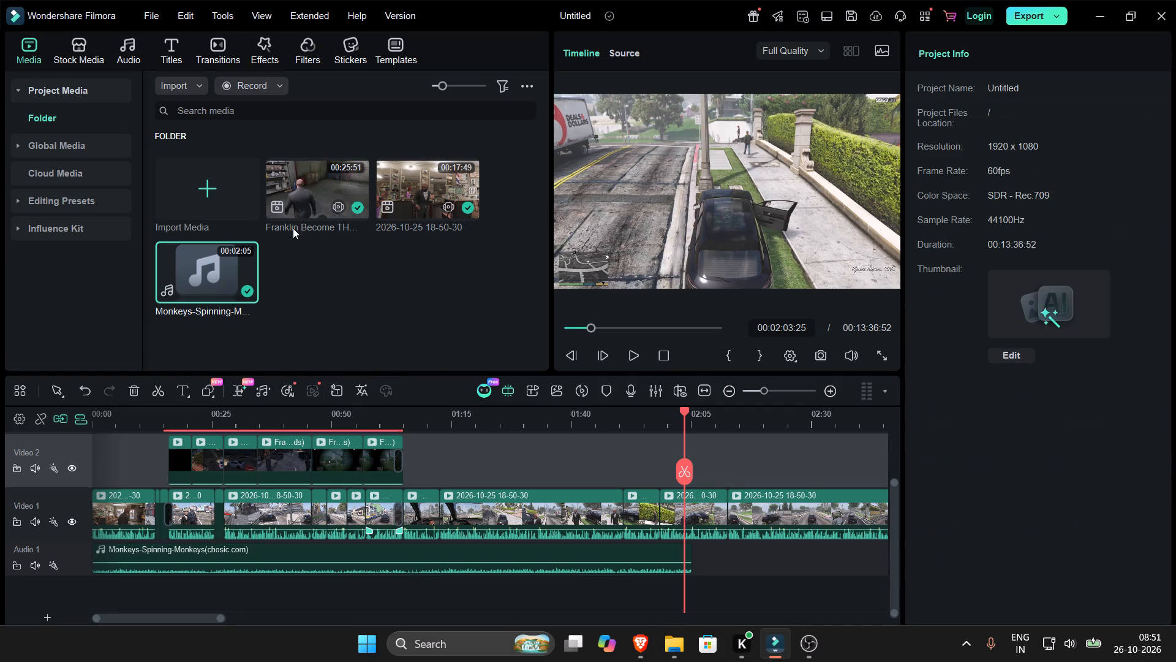
click(230, 193)
scroll(50, 254, down, 4)
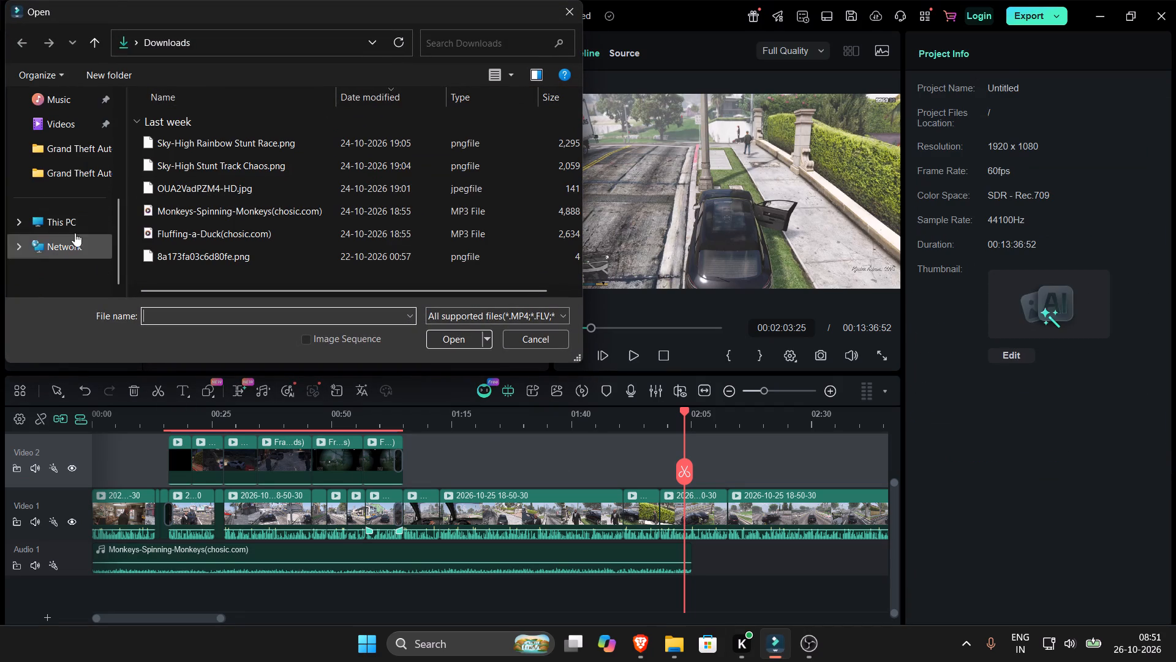
click(66, 215)
double_click(418, 142)
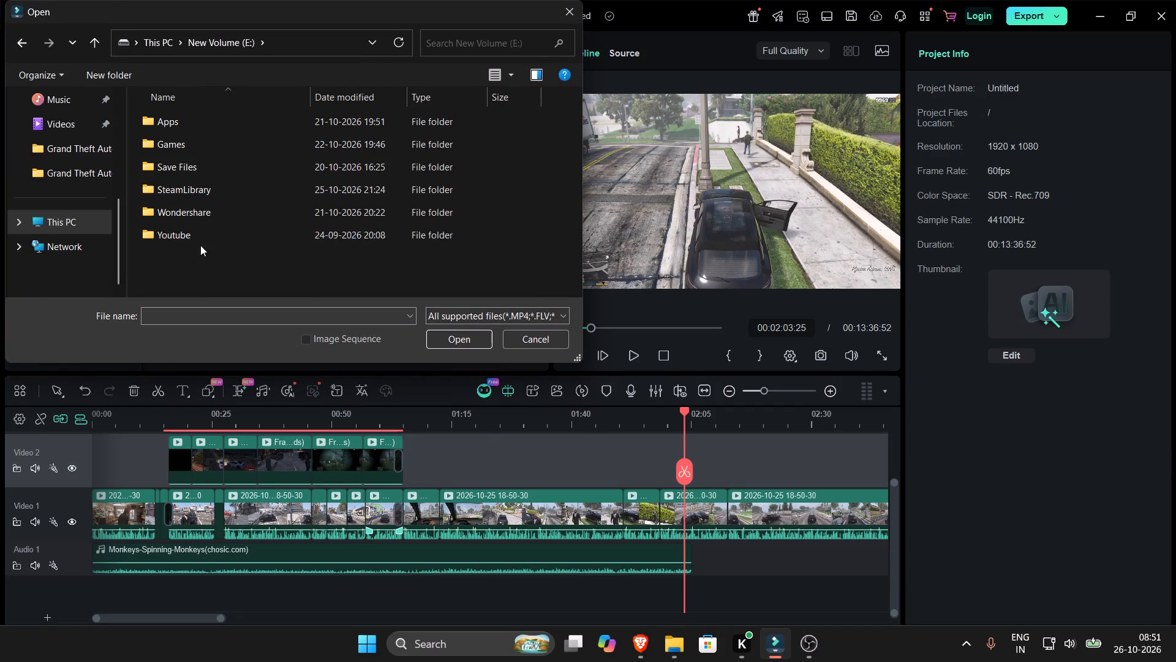
click(200, 245)
double_click(205, 235)
double_click(214, 118)
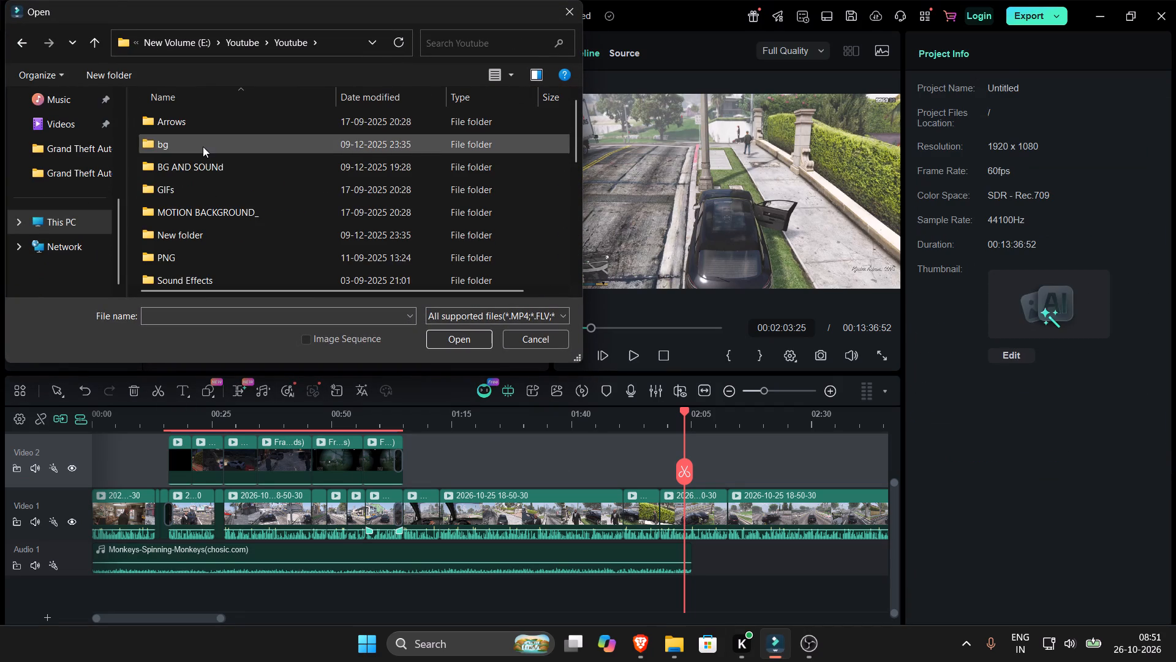
double_click(203, 146)
key(ctrl+a)
click(454, 336)
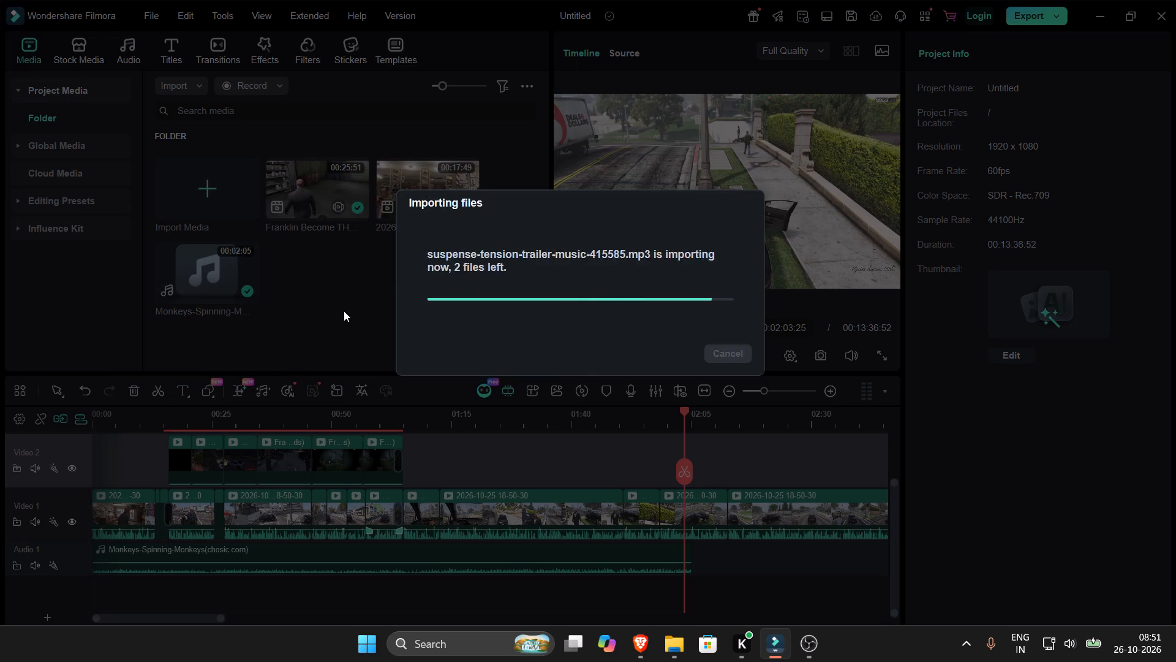
Place the imported talaso-extasis-119659 track on Audio 1 directly after the Monkeys-Spinning-Monkeys clip.
click(325, 279)
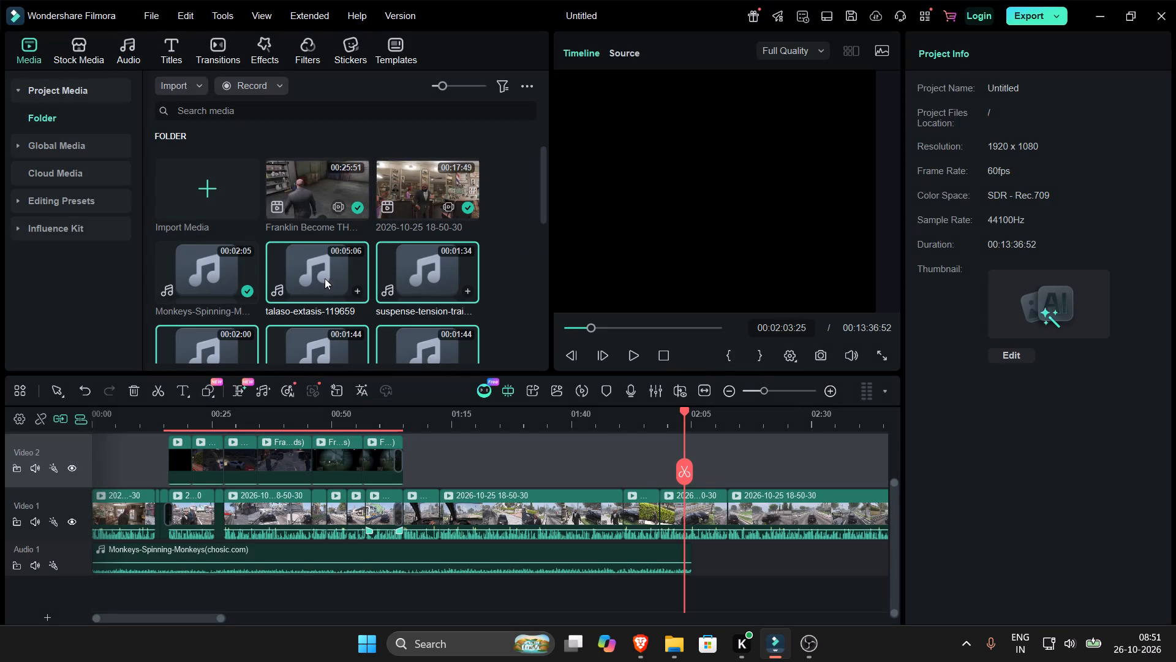
drag(309, 273, 690, 554)
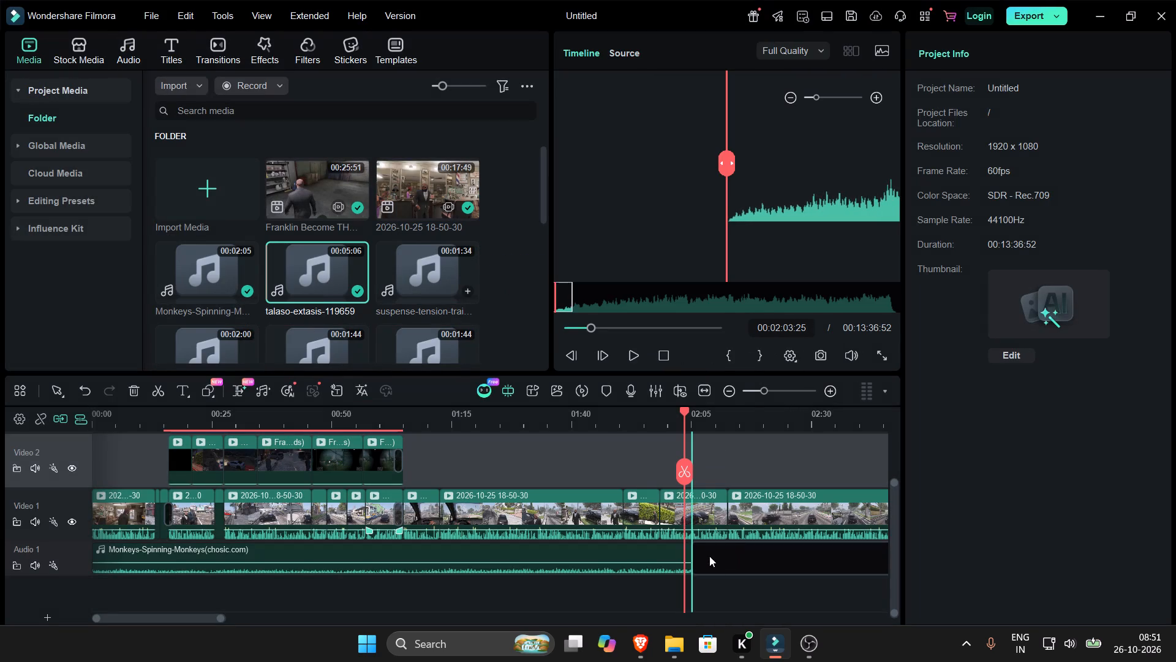
Play the timeline within the start of the talaso-extasis-119659 clip and set the clip's volume to -15 dB.
click(743, 406)
click(741, 417)
key(space)
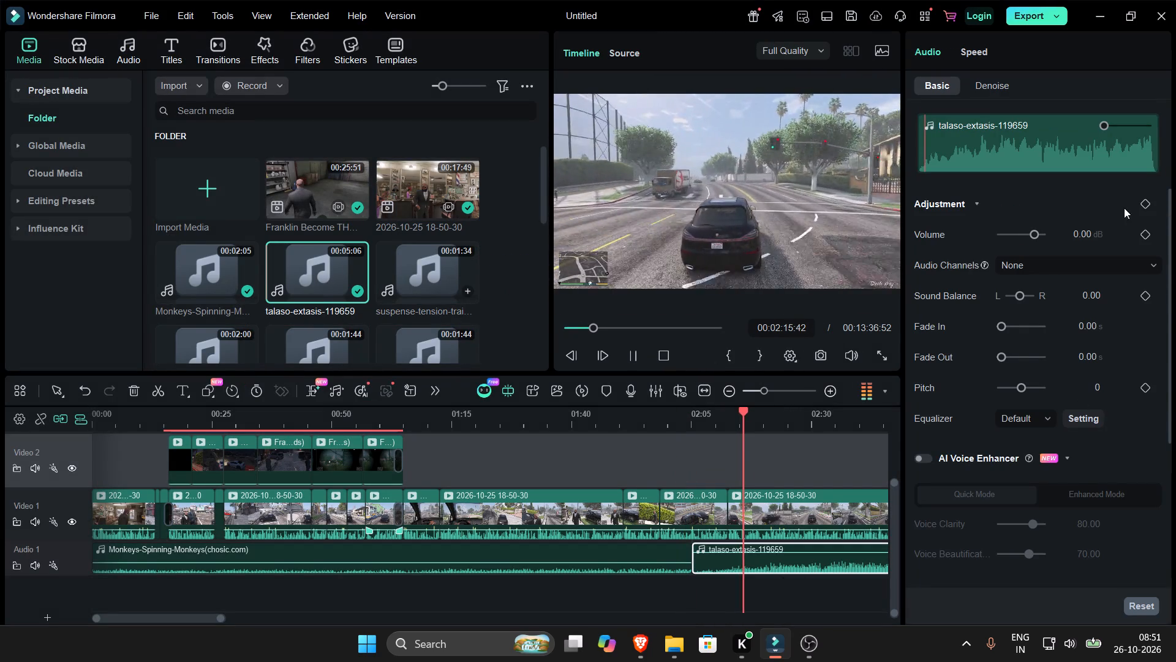
click(1085, 228)
text(-15)
key(Return)
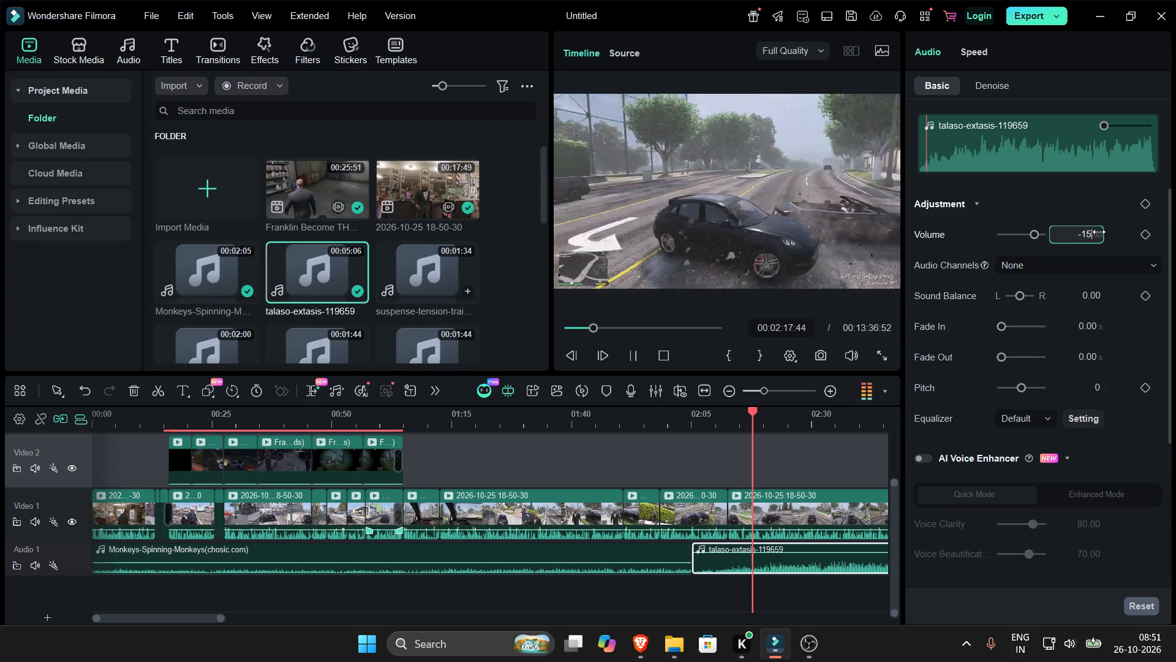
Duplicate the talaso-extasis-119659 clip twice on Audio 1, end to end, so music extends past the end of the video.
double_click(722, 387)
click(708, 424)
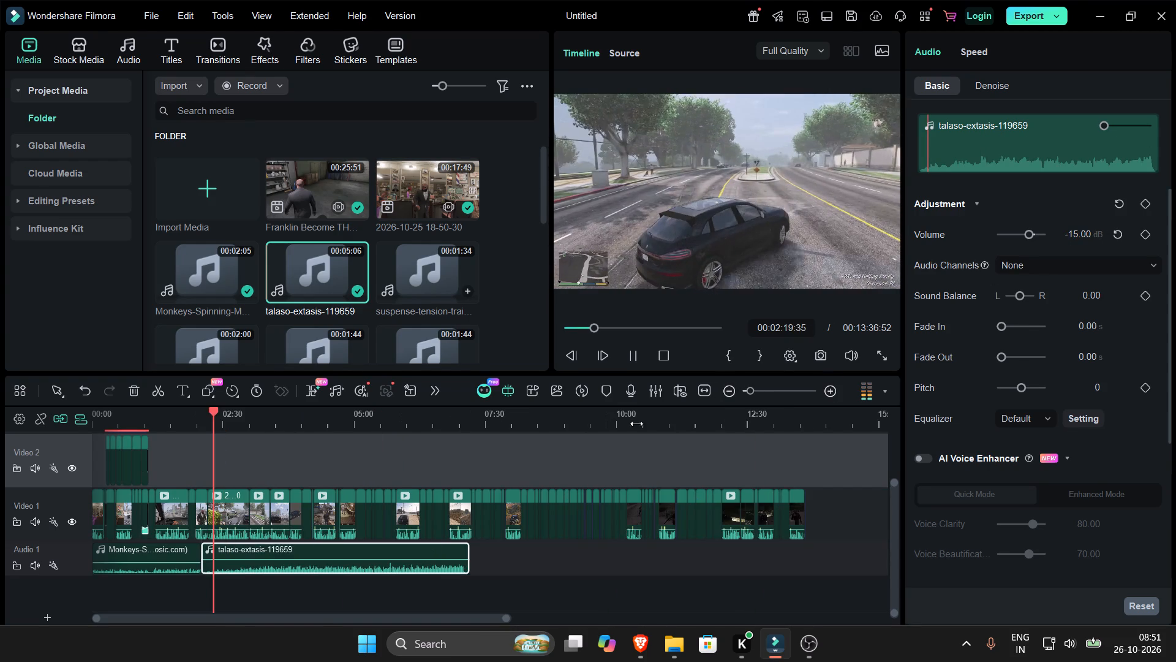
click(365, 432)
click(386, 427)
click(430, 439)
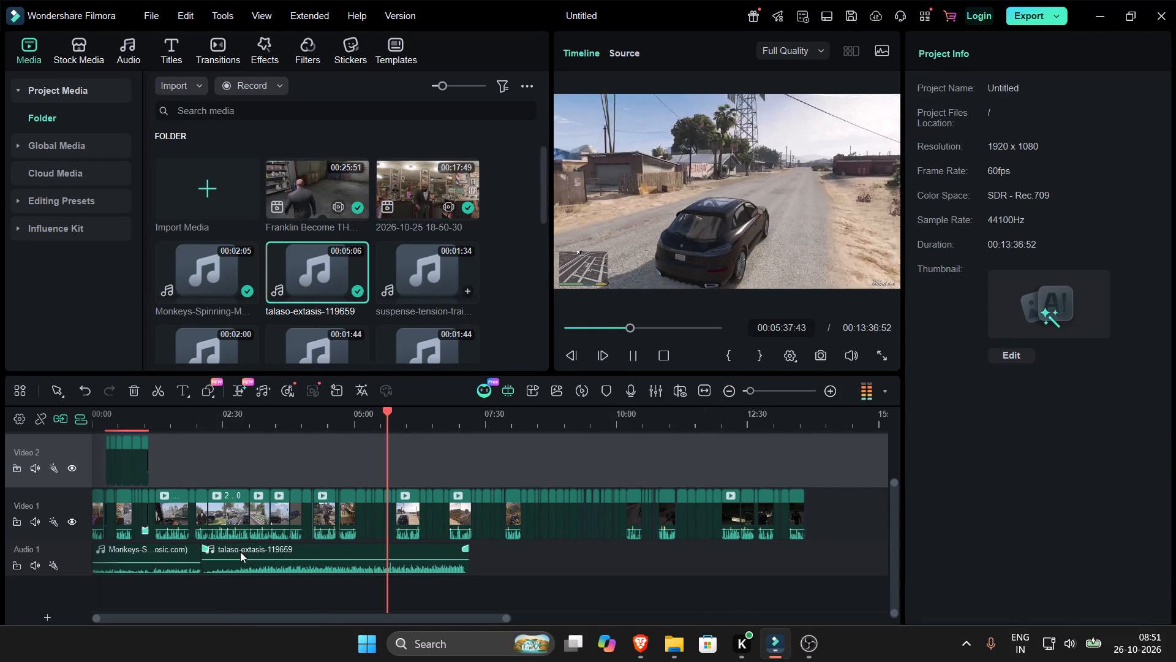
alt+drag(240, 552, 510, 547)
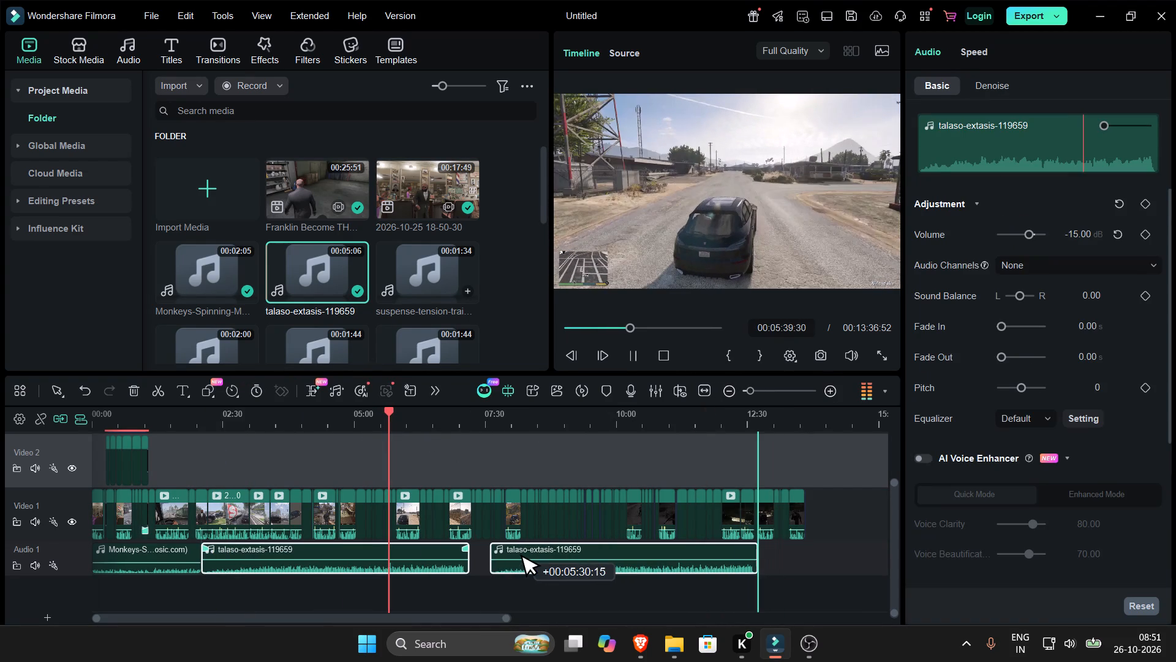
alt+drag(510, 547, 507, 547)
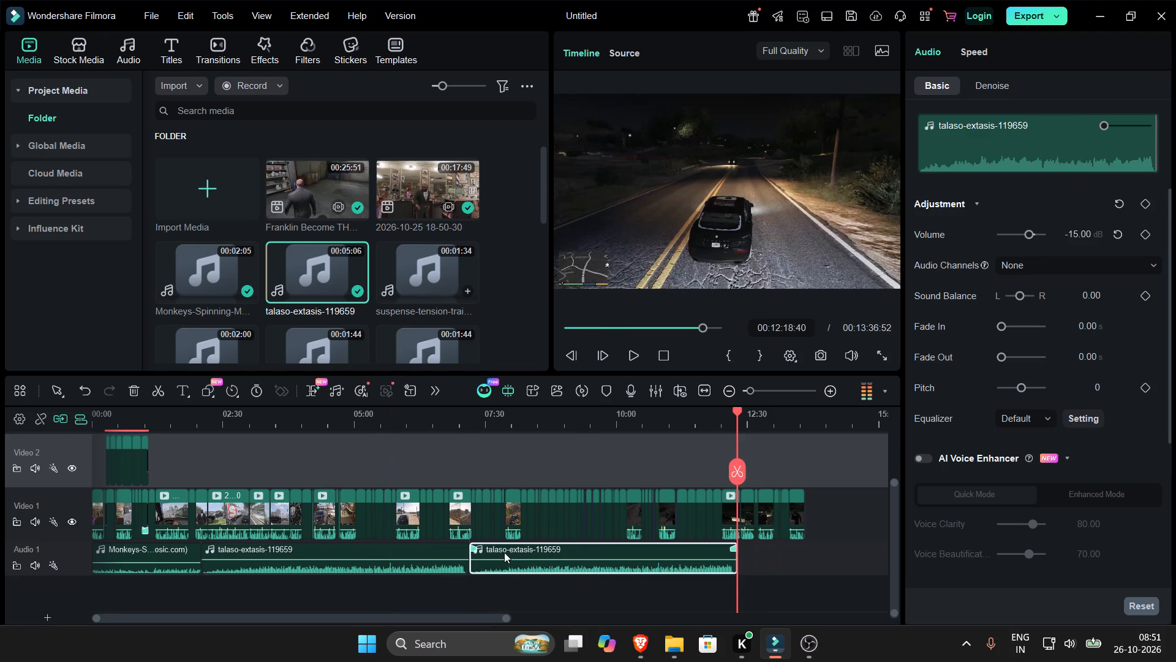
alt+drag(504, 550, 768, 545)
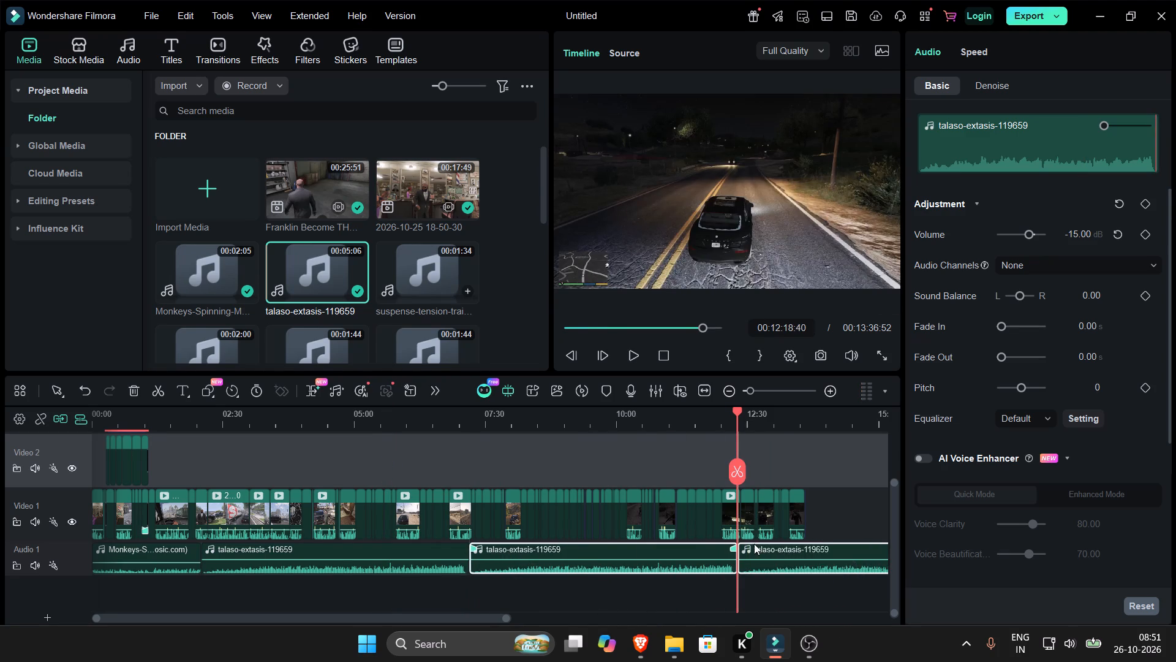
Split the last talaso-extasis-119659 copy where the video ends, at about 13:36, and delete the excess audio after it.
key(space)
click(772, 416)
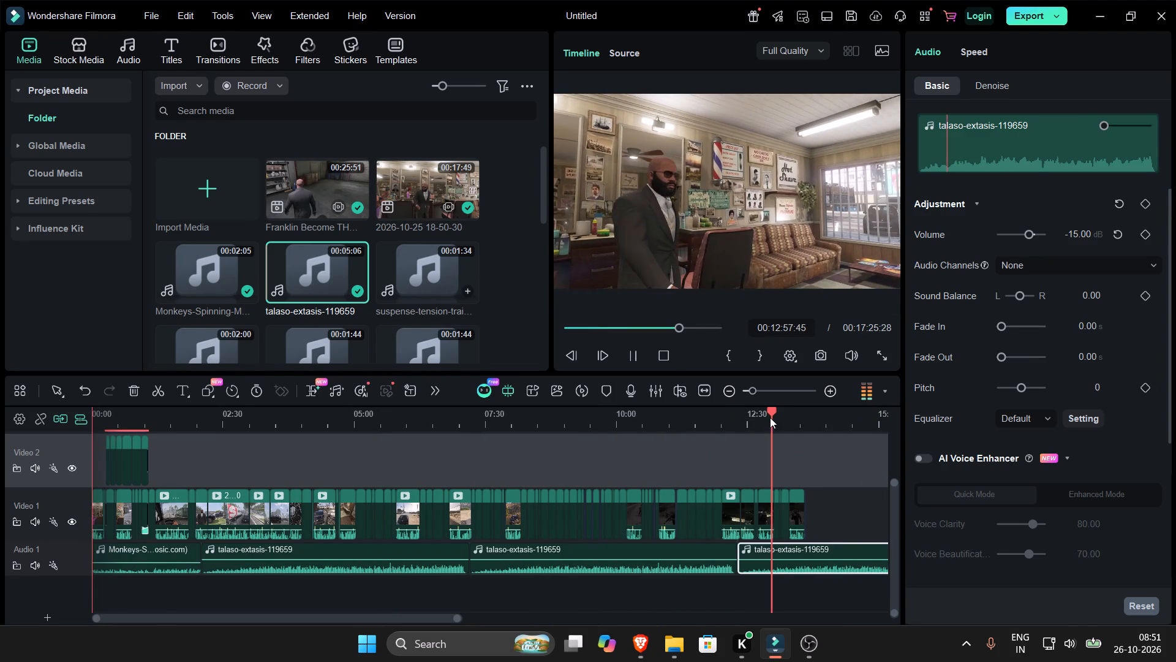
click(788, 444)
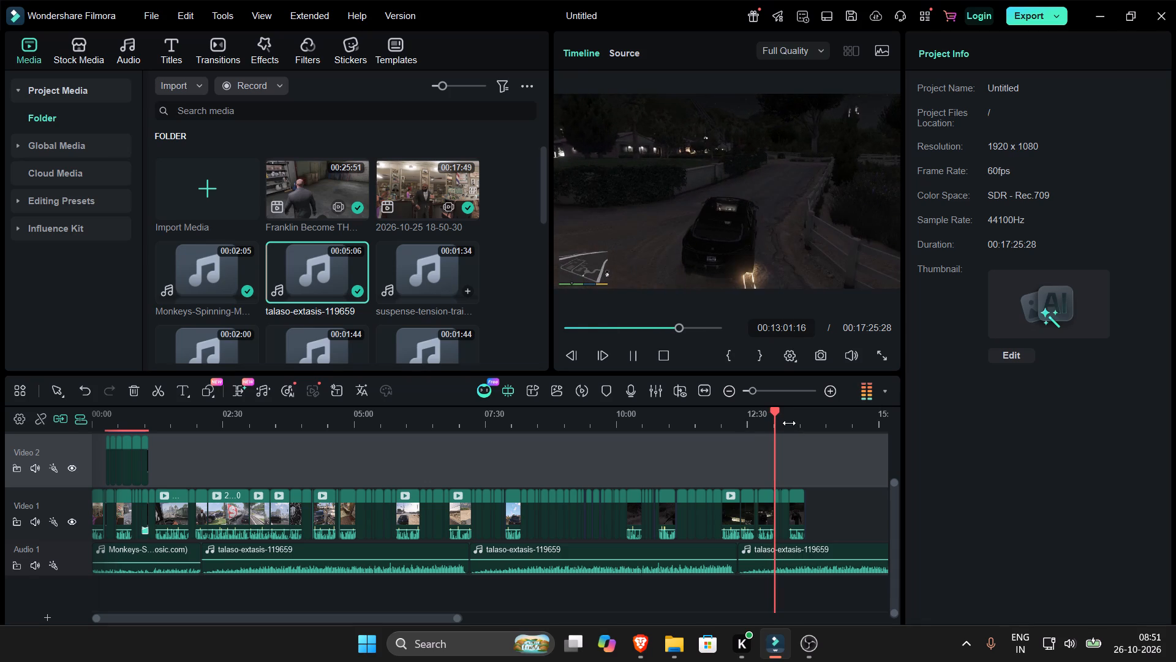
click(832, 391)
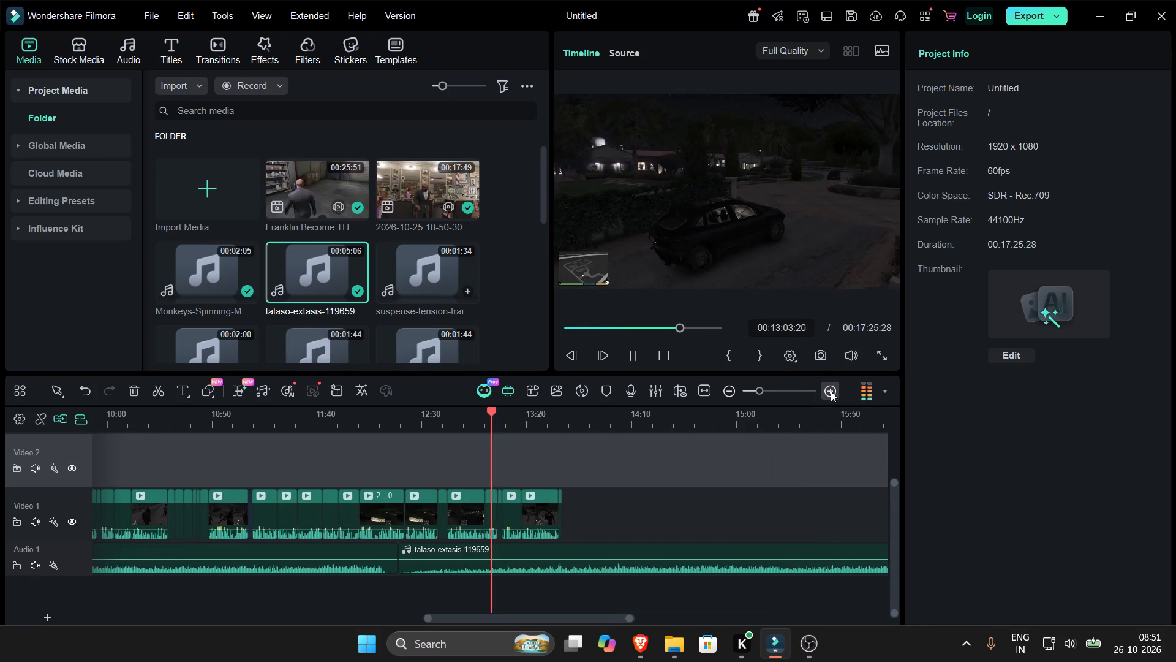
click(831, 391)
key(c)
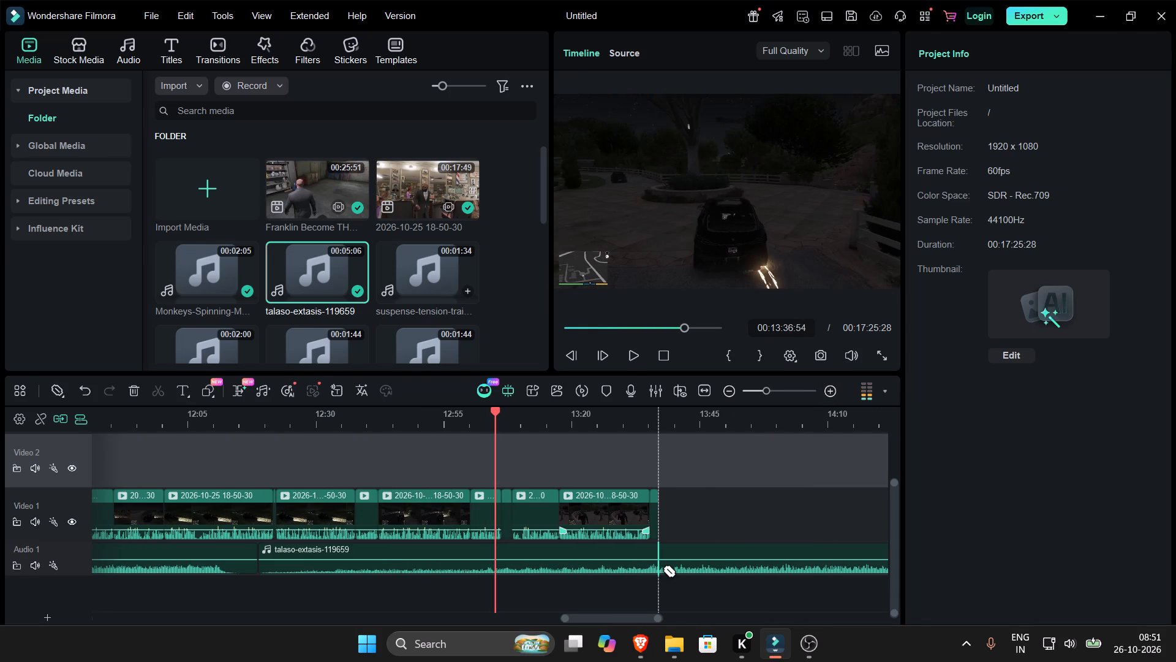
click(657, 559)
key(v)
drag(673, 527, 682, 562)
key(Delete)
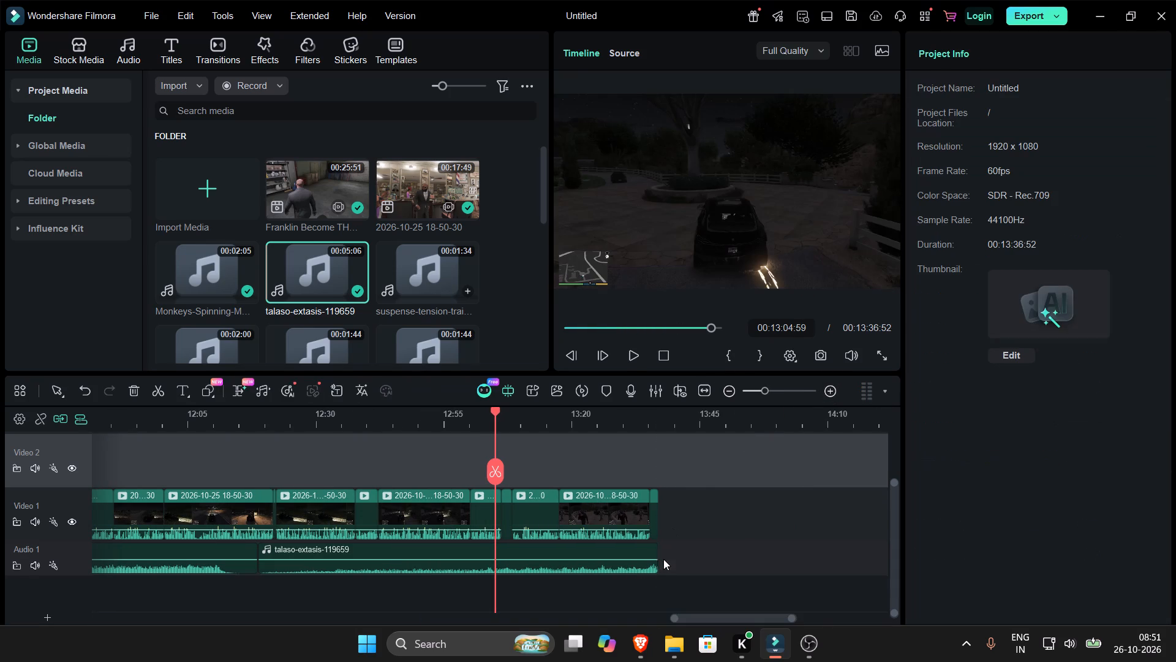
Play back the video's ending and the join between the last two music copies at about 12:21.
key(space)
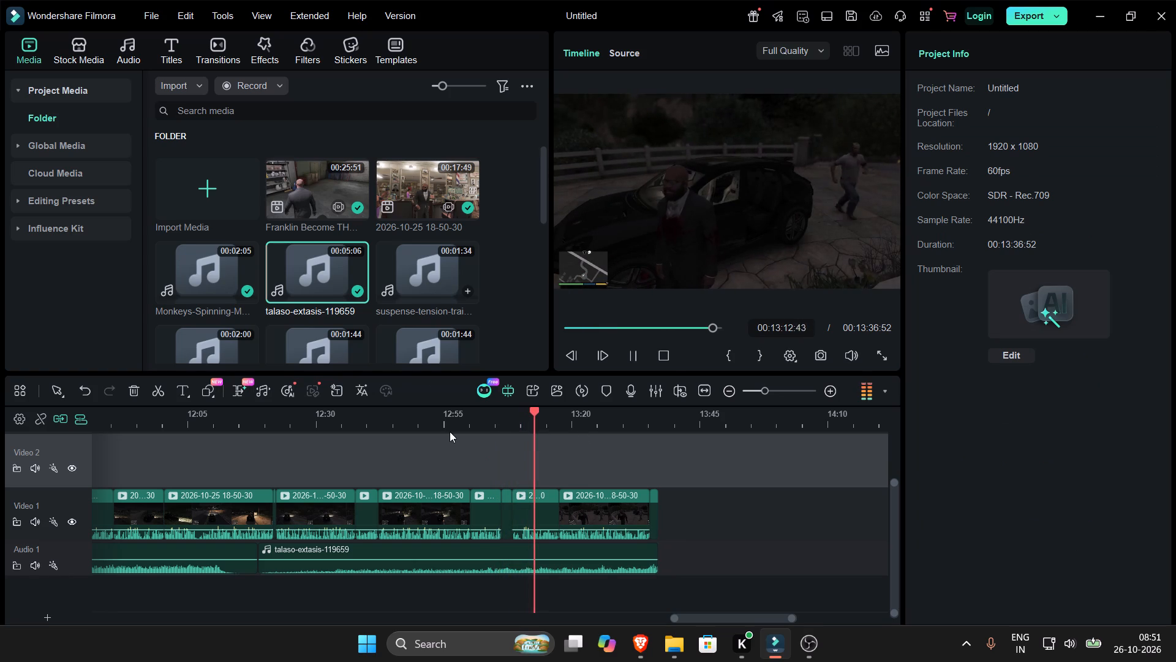
click(195, 432)
click(276, 422)
click(273, 422)
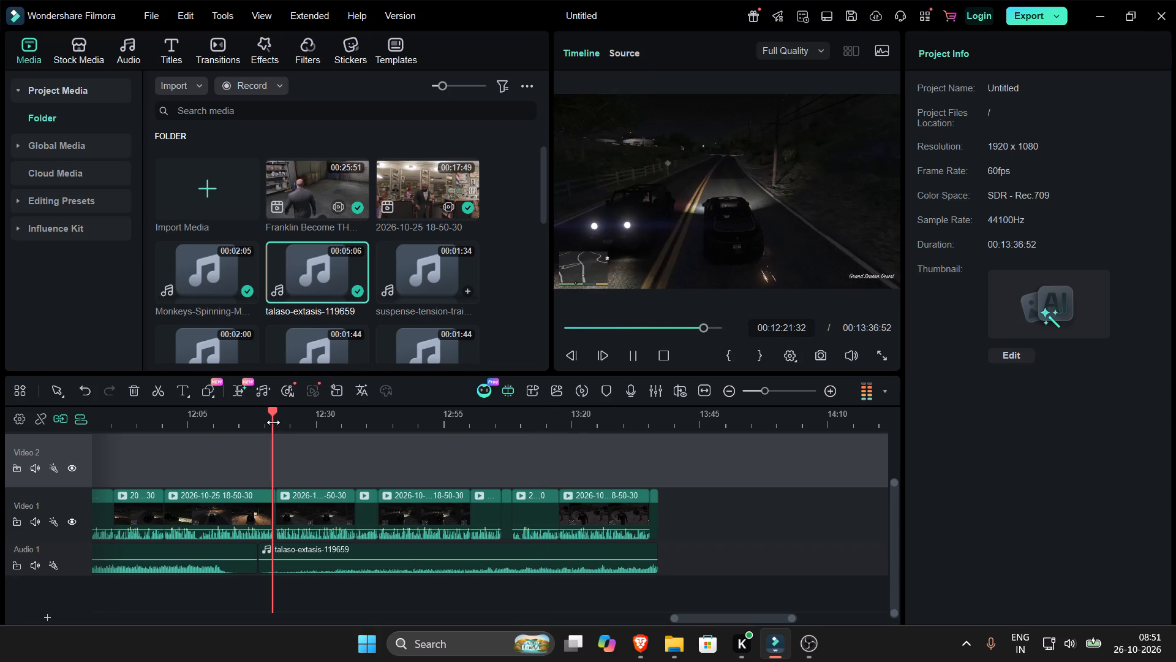
click(732, 394)
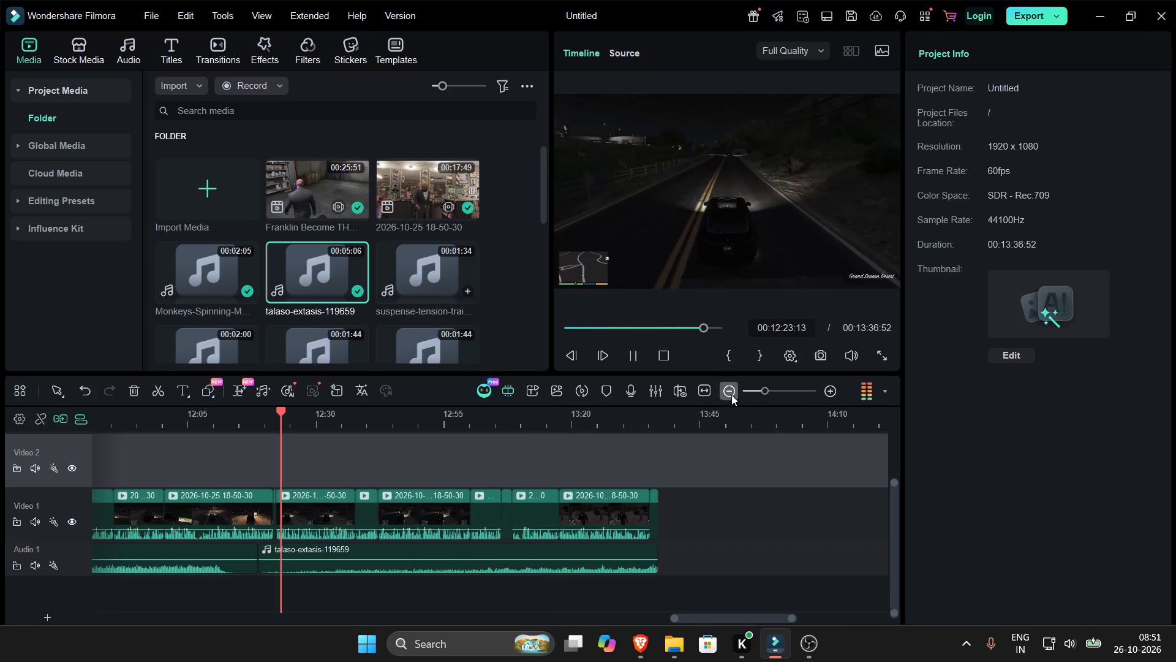
Spot-check the later part of the edit, working back from about 11:04 and playing the section from about 9:23.
click(276, 411)
click(313, 411)
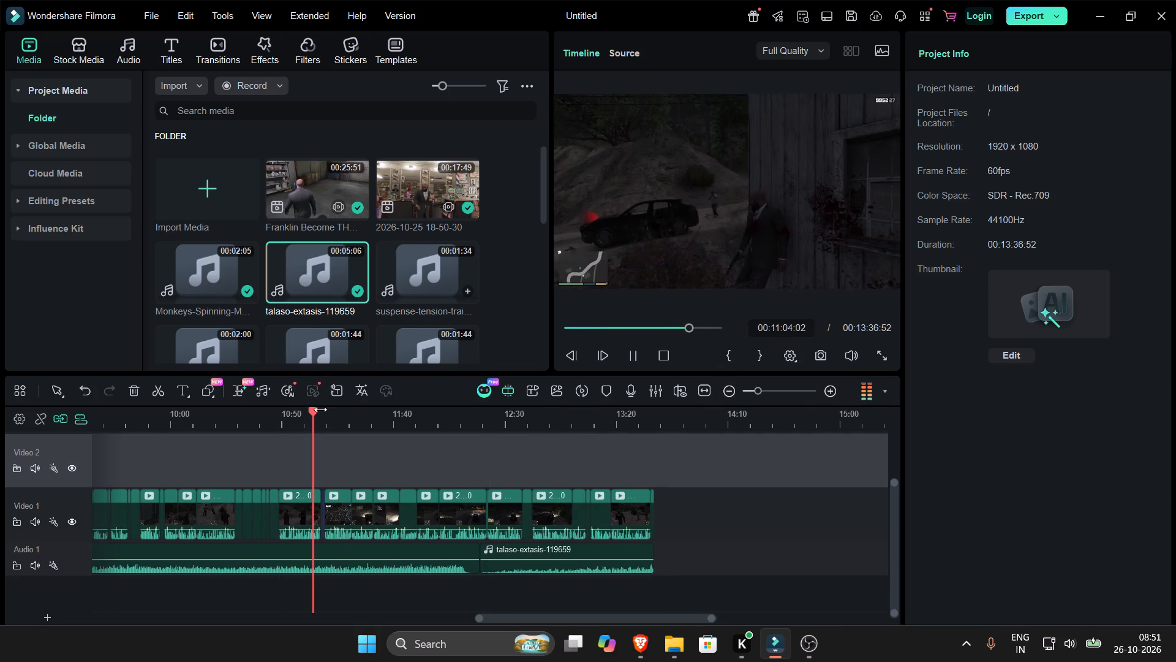
click(269, 408)
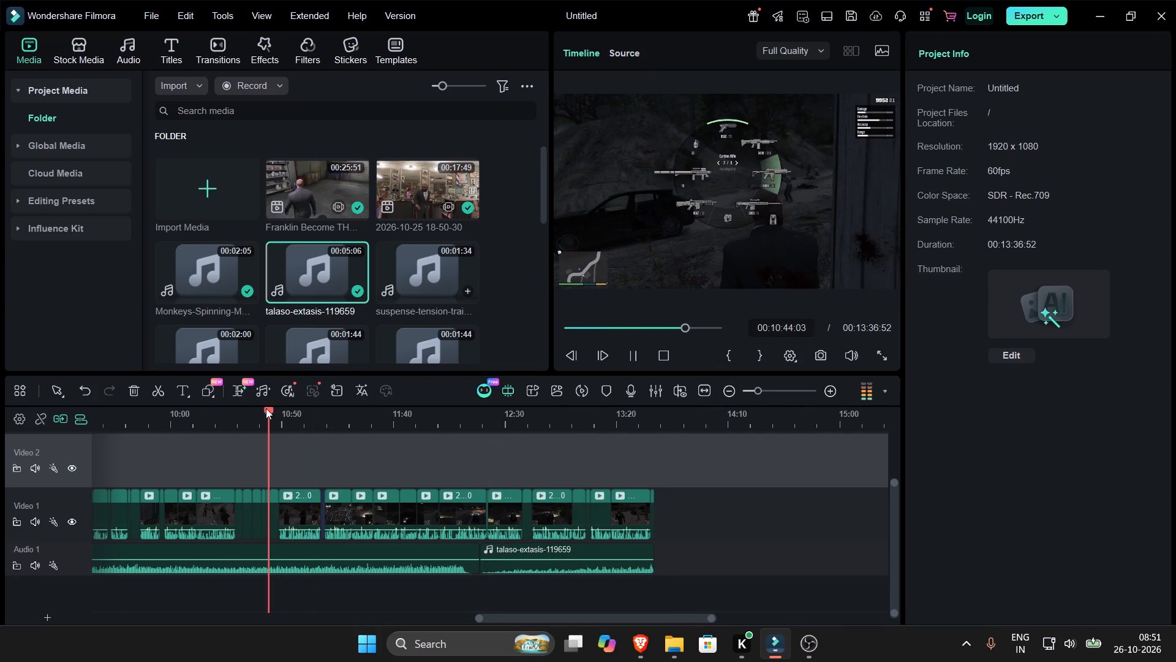
click(241, 410)
click(177, 414)
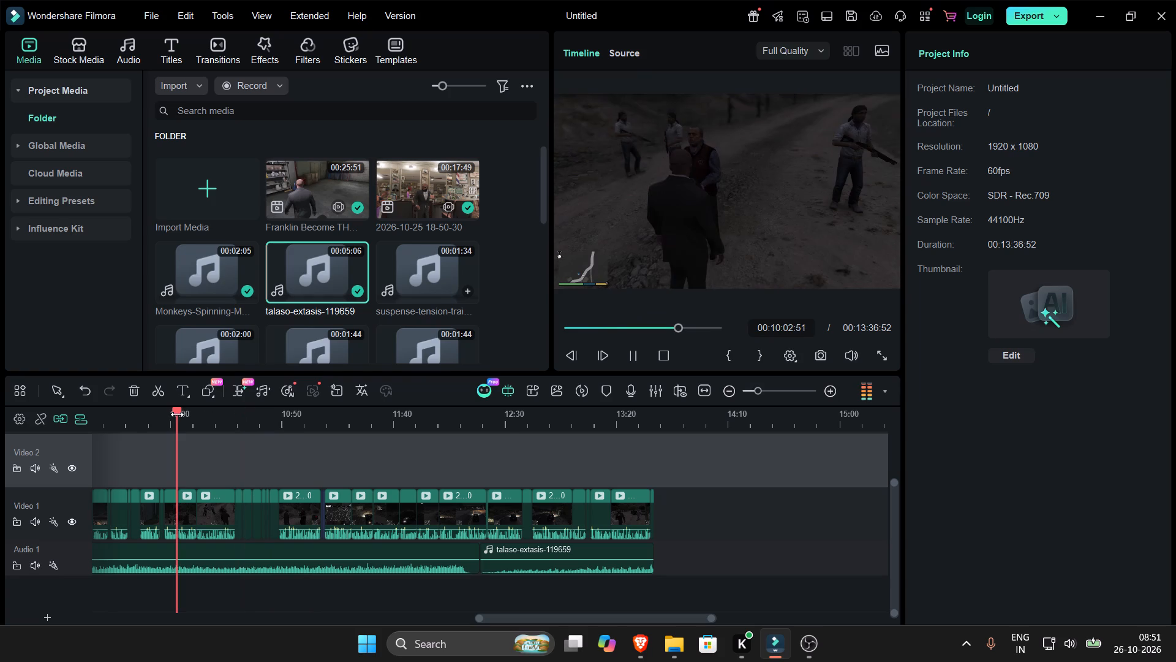
click(135, 414)
click(113, 414)
key(Up)
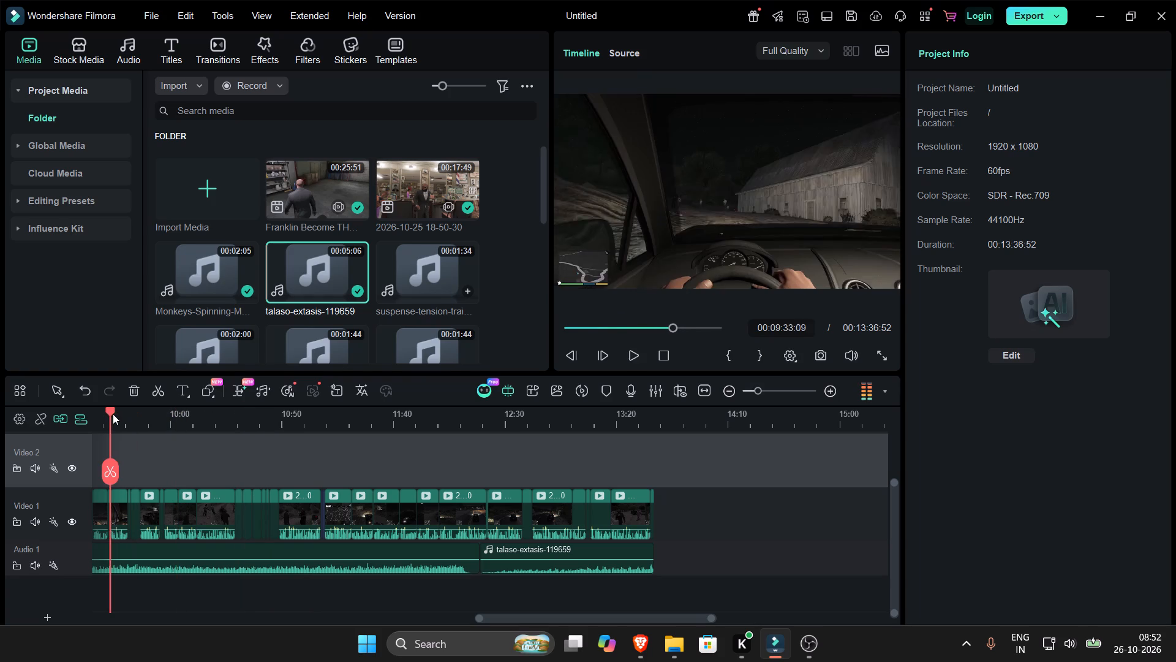
key(Up)
key(Up)
key(Up)
key(space)
key(Up)
key(Up)
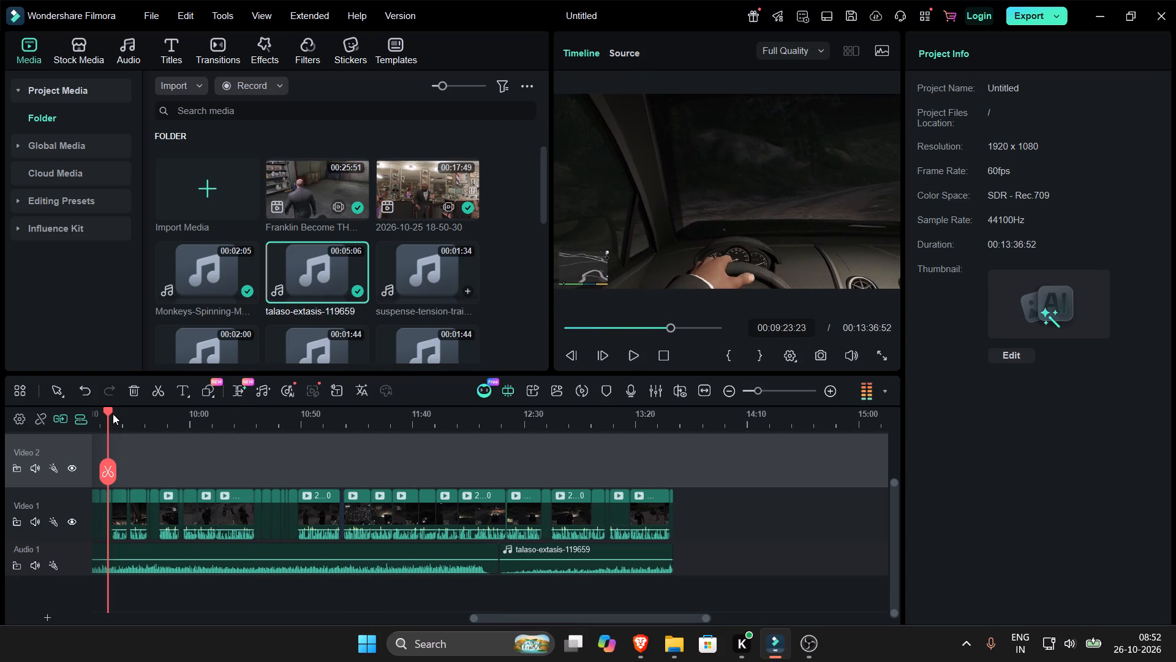
key(space)
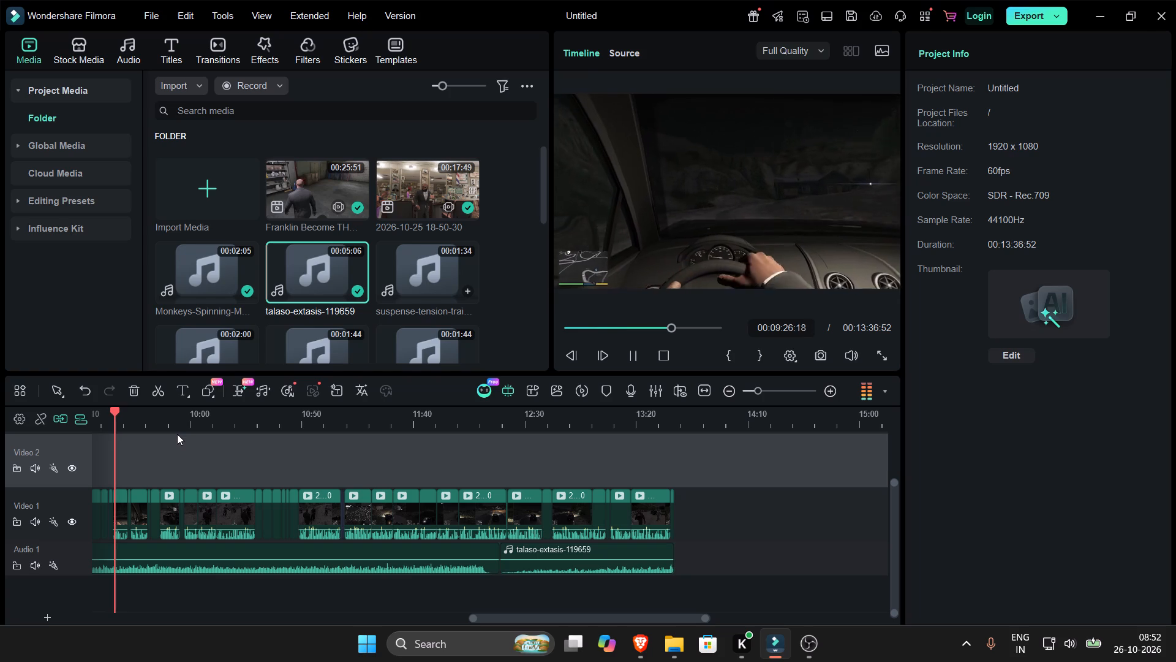
key(space)
Step back cut by cut to about 8:17 and play the clips there to check picture and music.
click(209, 474)
key(Up)
key(Up)
key(Up)
key(Up)
key(Up)
key(Up)
key(Up)
key(Up)
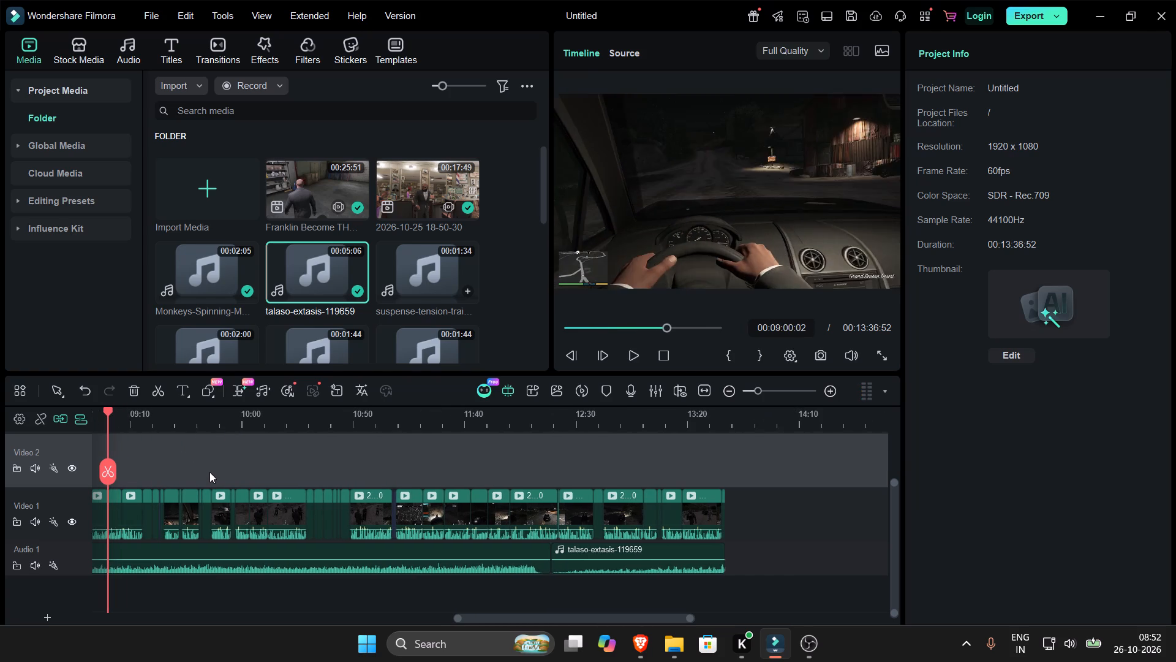
key(Up)
key(Up)
key(Up)
key(Up)
key(Up)
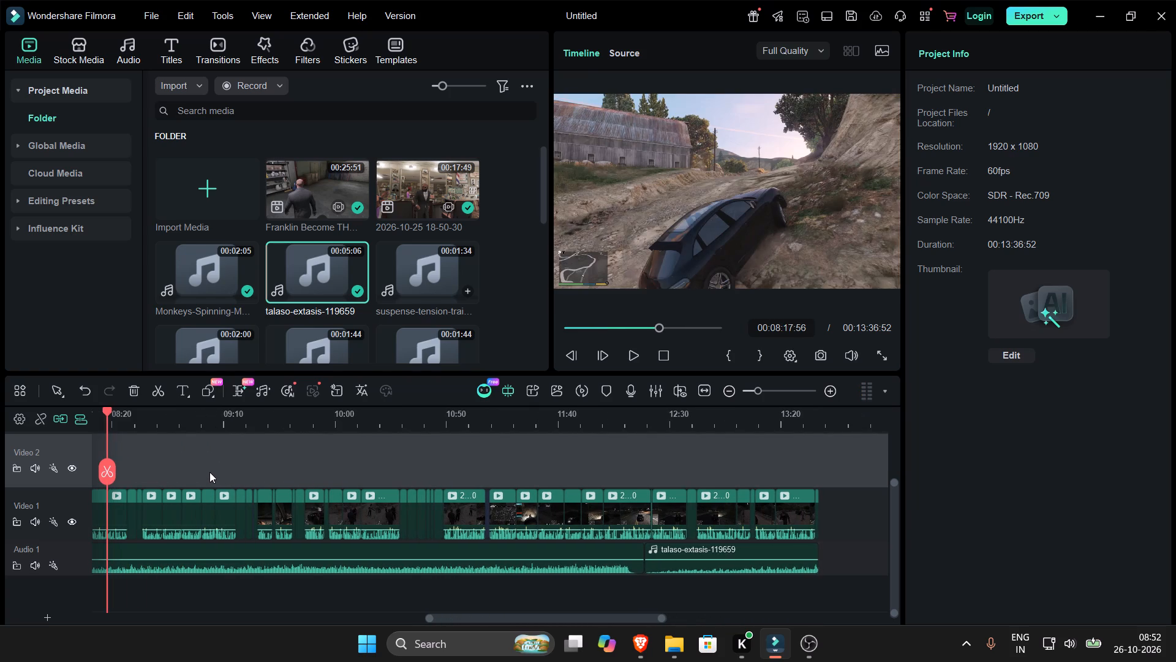
key(Down)
key(space)
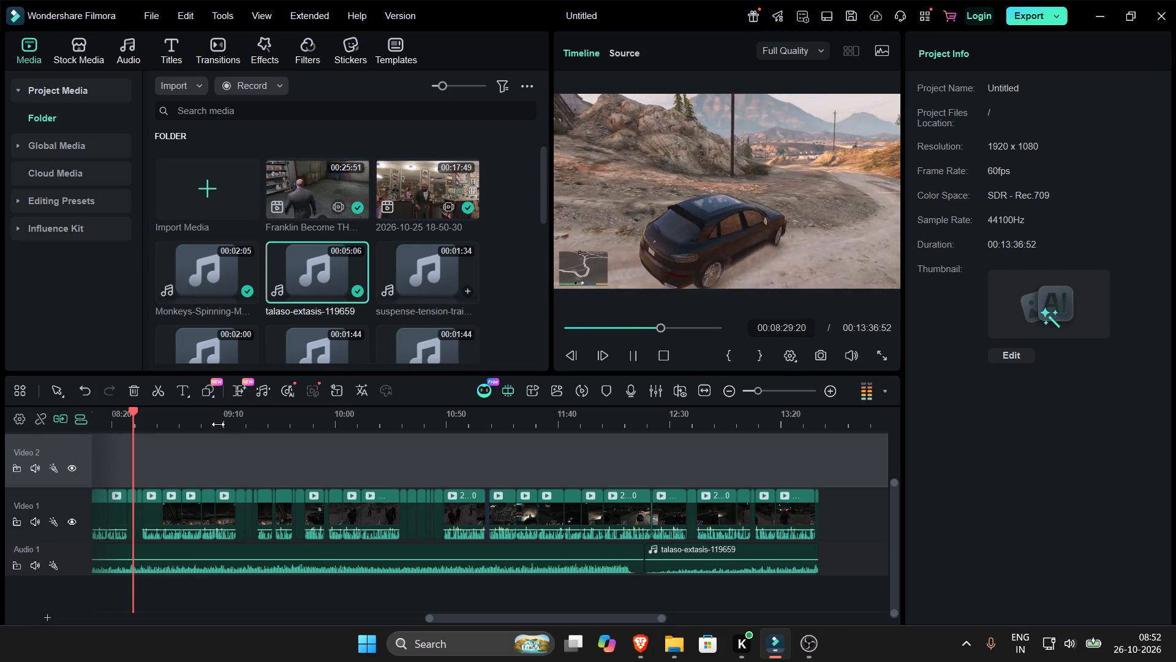
Continue stepping back cut by cut to about 5:47 and play the daytime driving section from there.
key(Up)
key(Up)
key(Up)
key(Up)
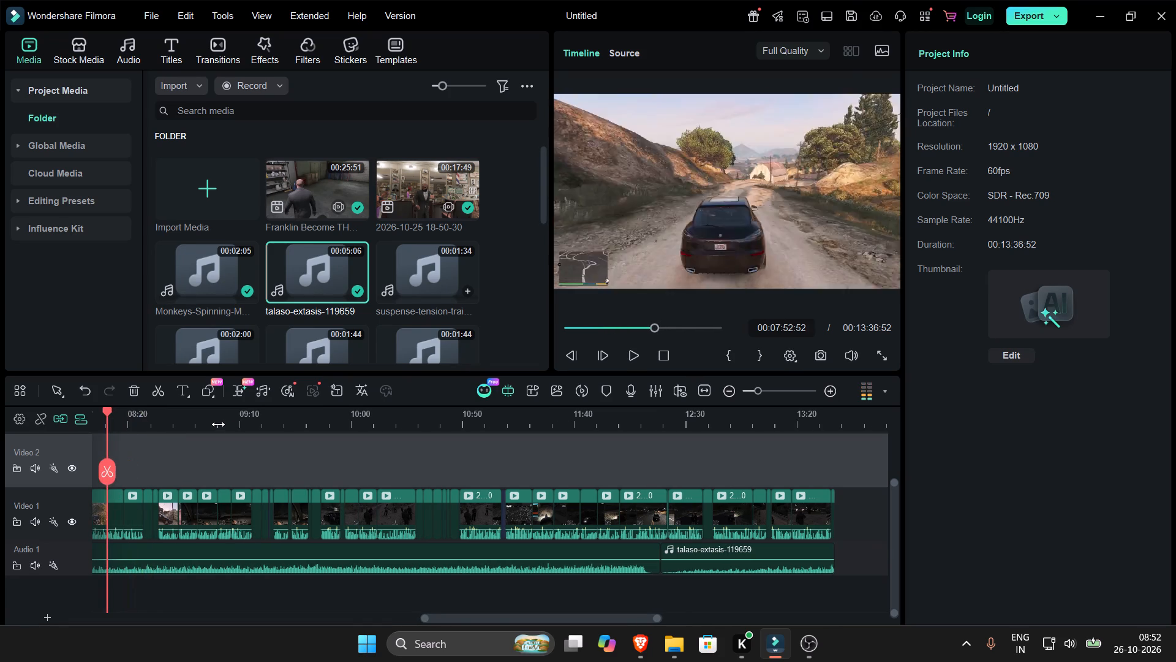
key(space)
key(Up)
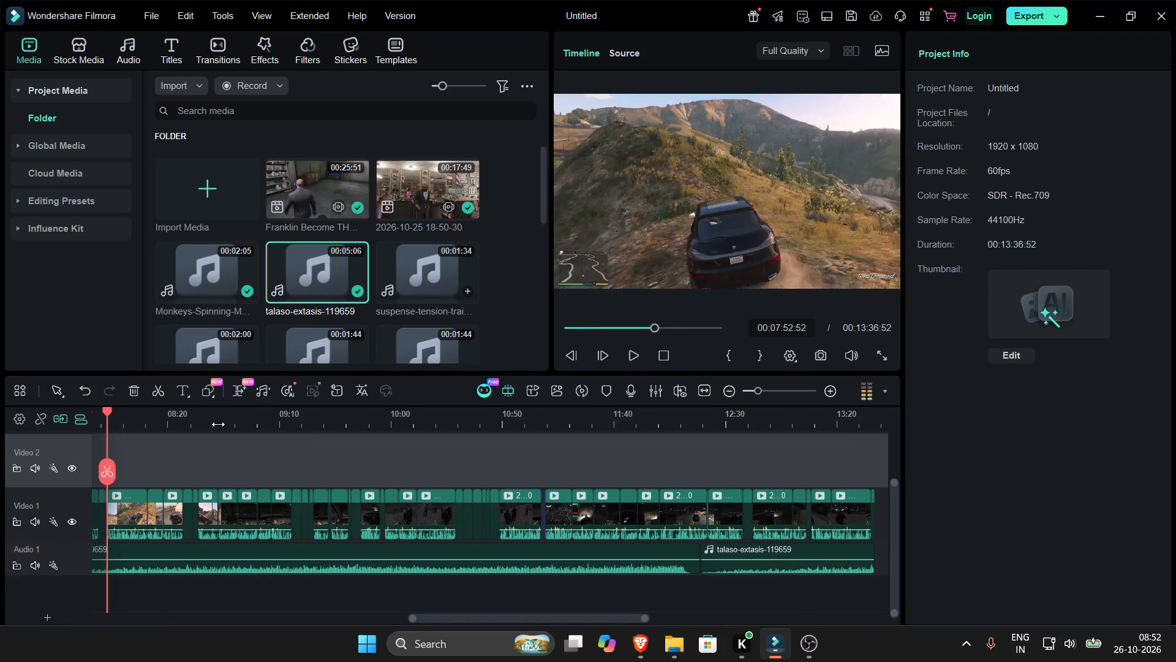
key(Up)
key(Up)
key(Up)
key(Up)
key(Up)
key(Up)
key(Up)
key(Up)
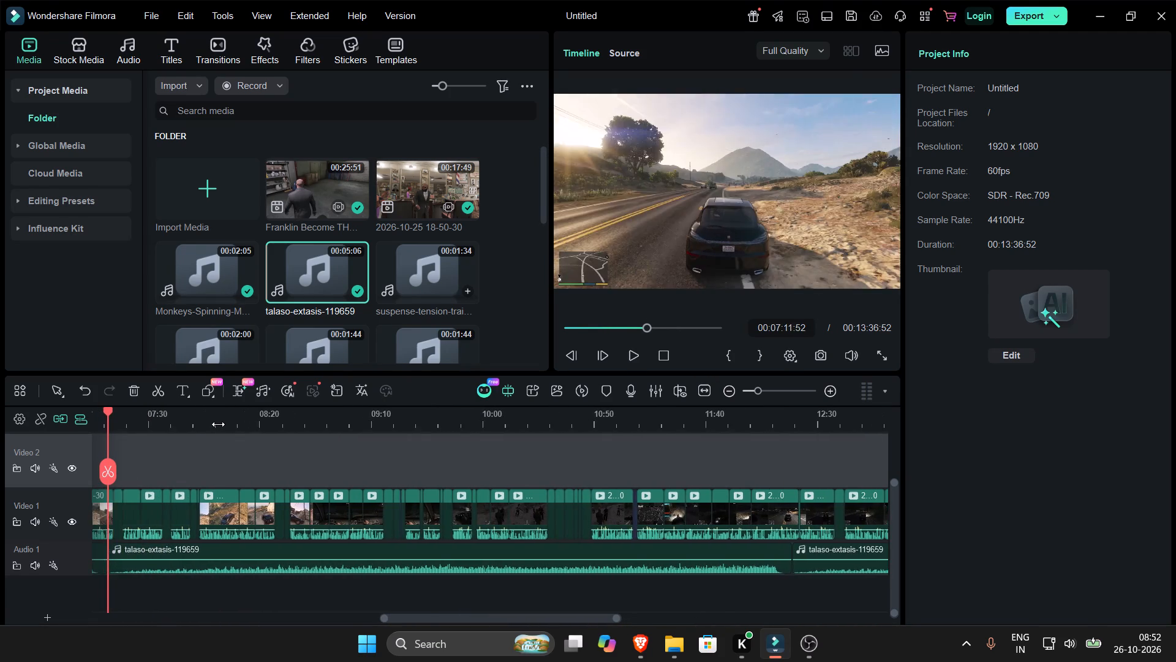
key(Up)
key(Up)
key(Up)
key(Up)
key(Up)
key(Up)
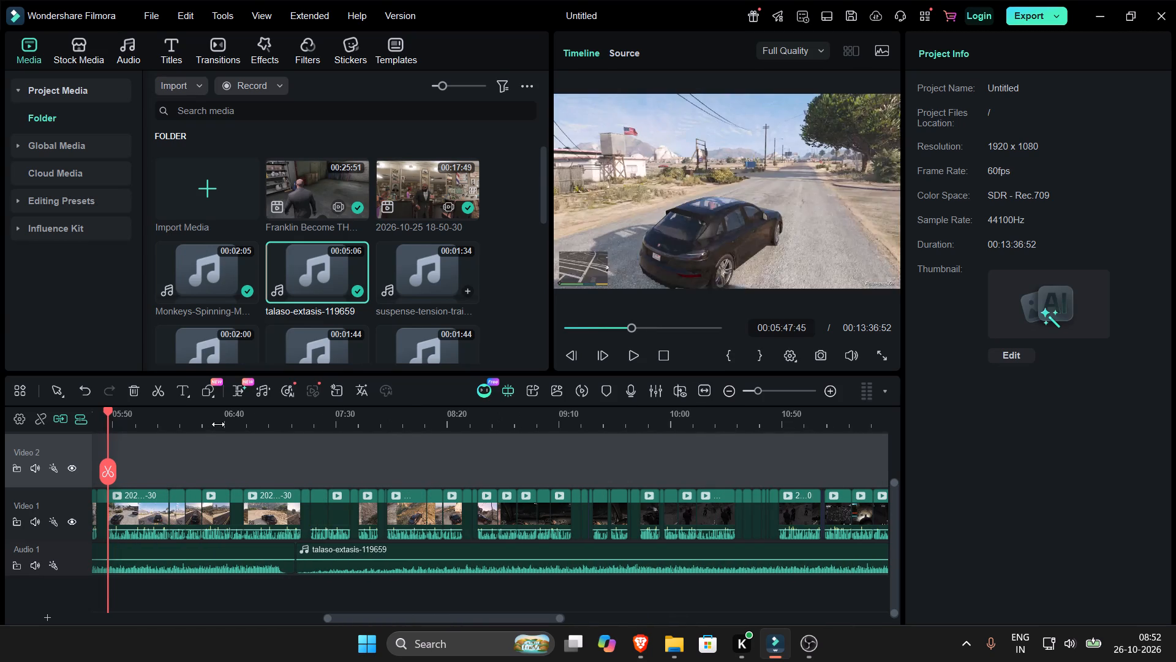
key(space)
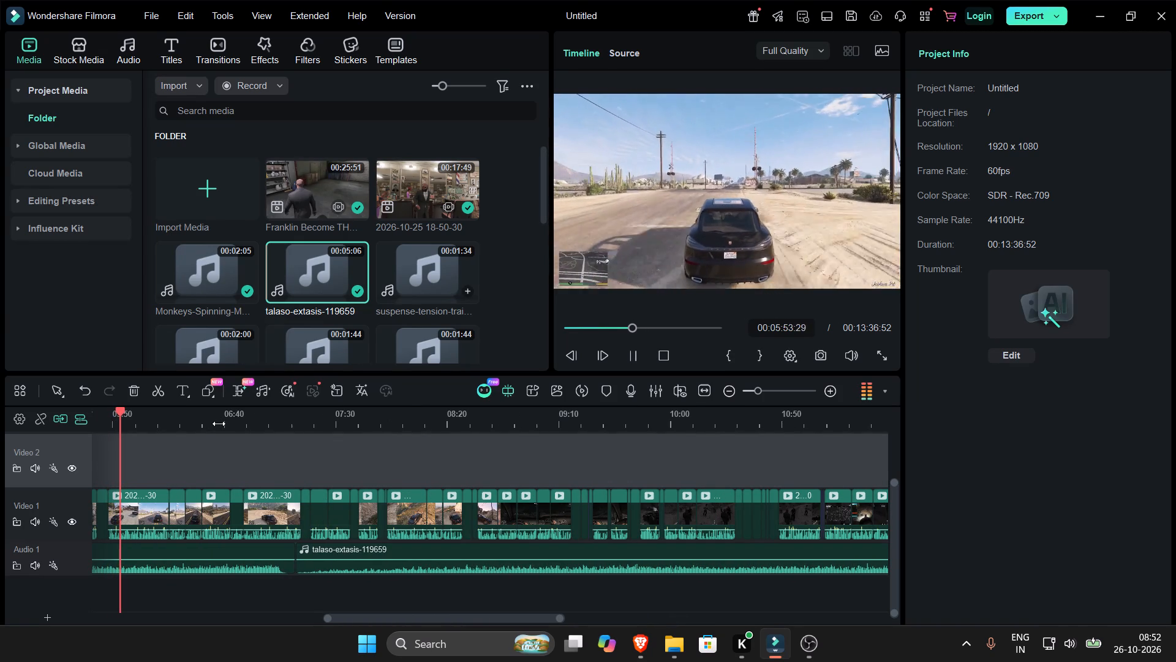
Review the cuts between about 5:24 and 5:34 by playing from the kitchen scene and the following driving clip.
key(Up)
key(Up)
key(Up)
key(Up)
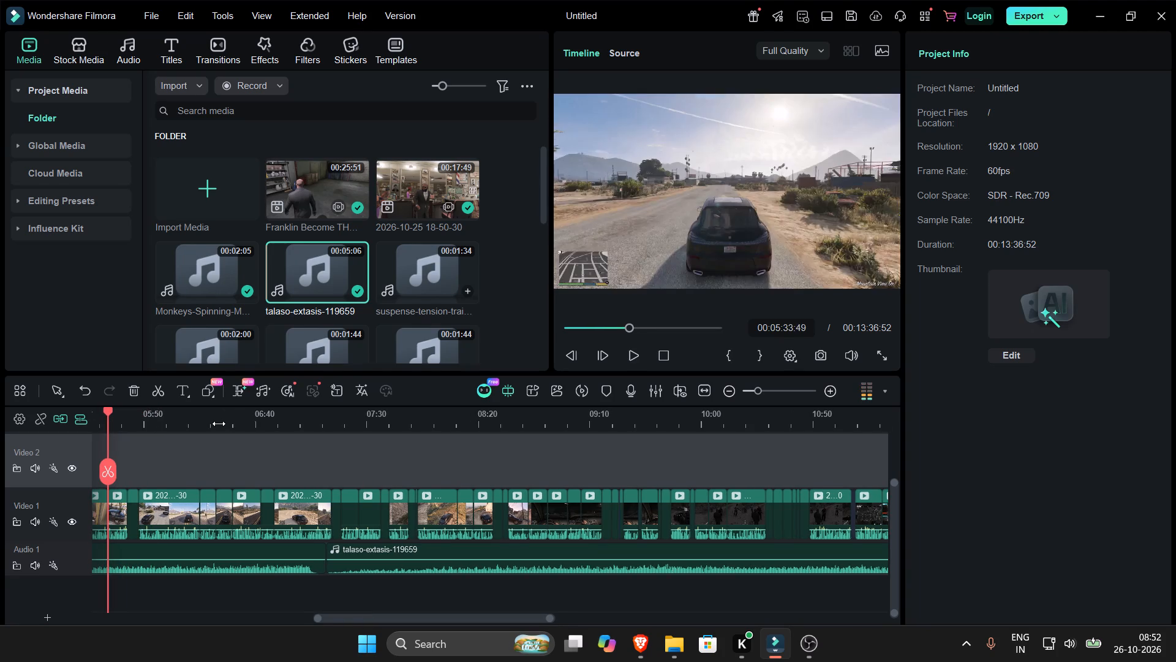
key(Up)
key(space)
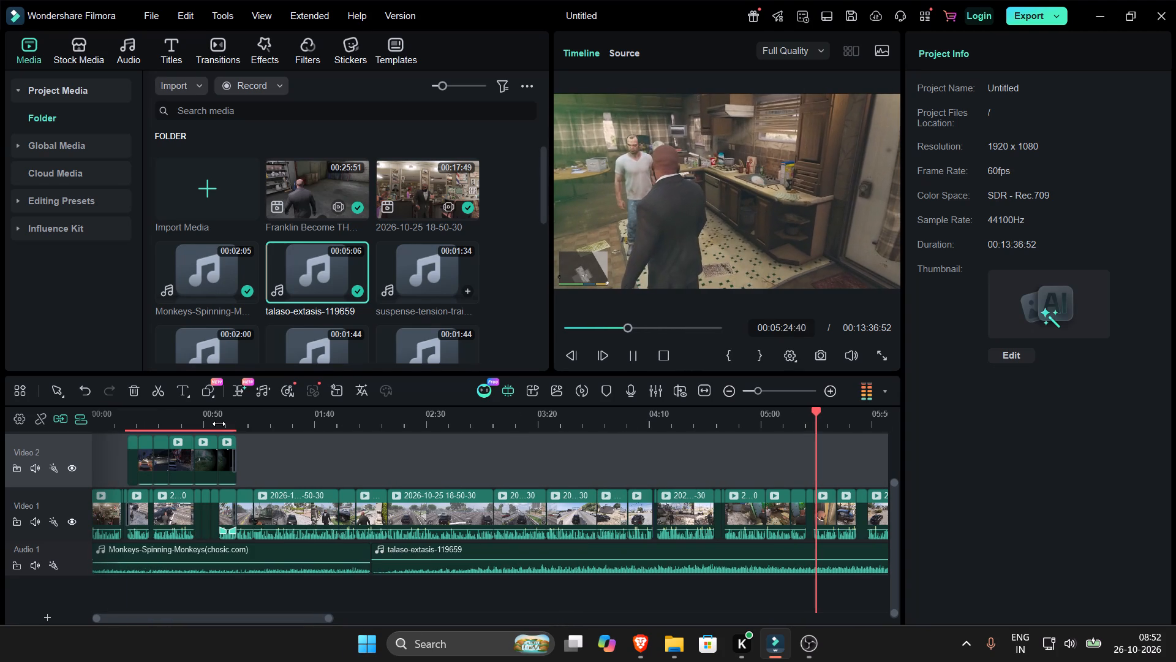
key(Down)
key(space)
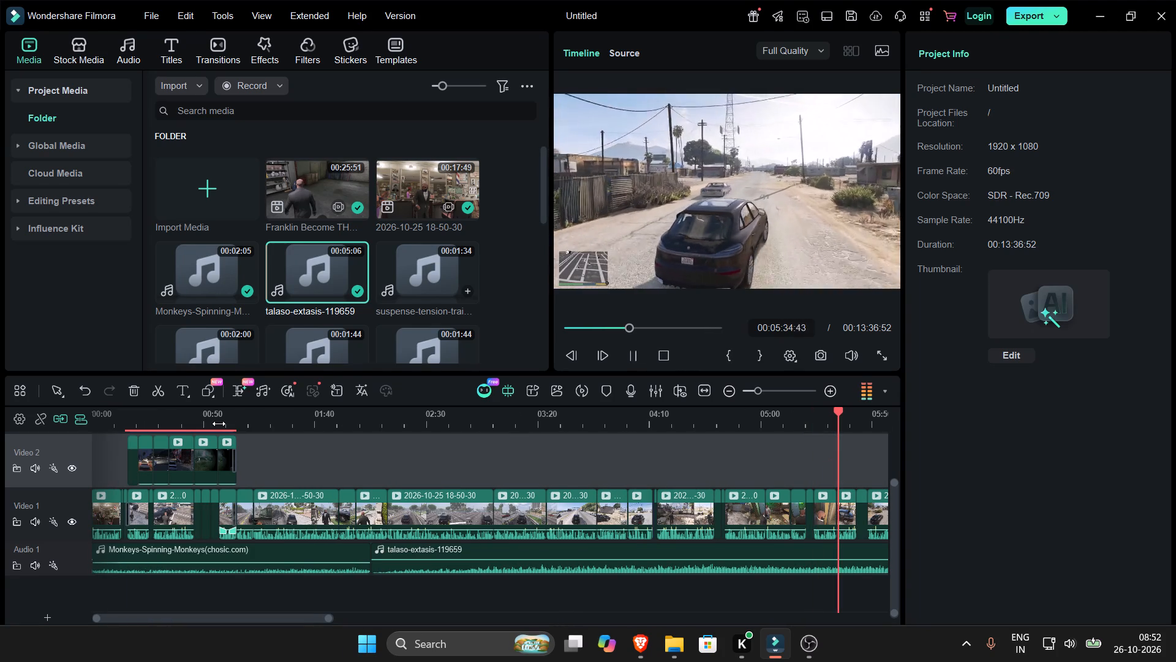
key(space)
Play the opening section through the end of the Video 2 overlay clips to about 1:09, and examine the whole timeline.
click(183, 415)
key(space)
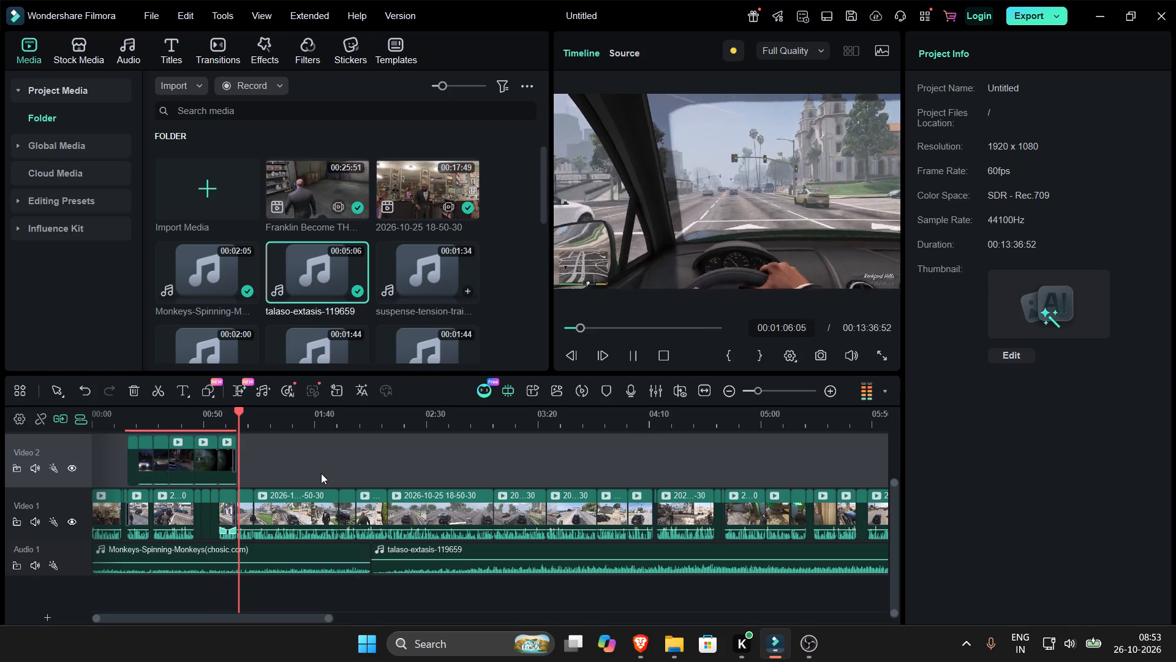
click(731, 387)
click(731, 387)
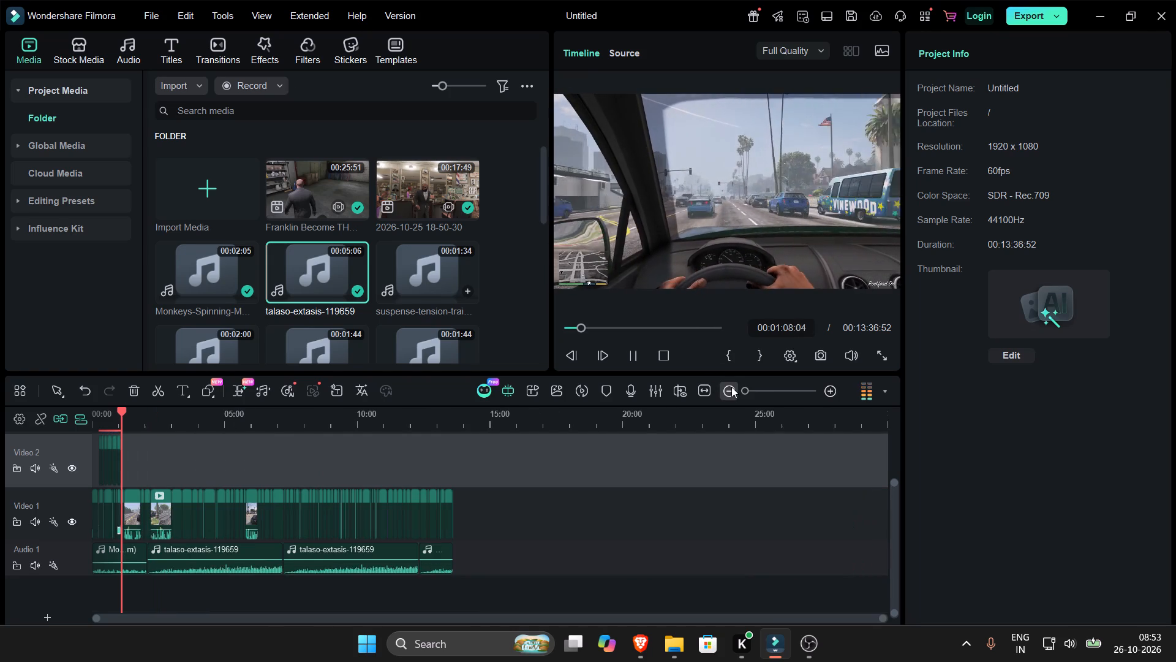
click(514, 471)
key(space)
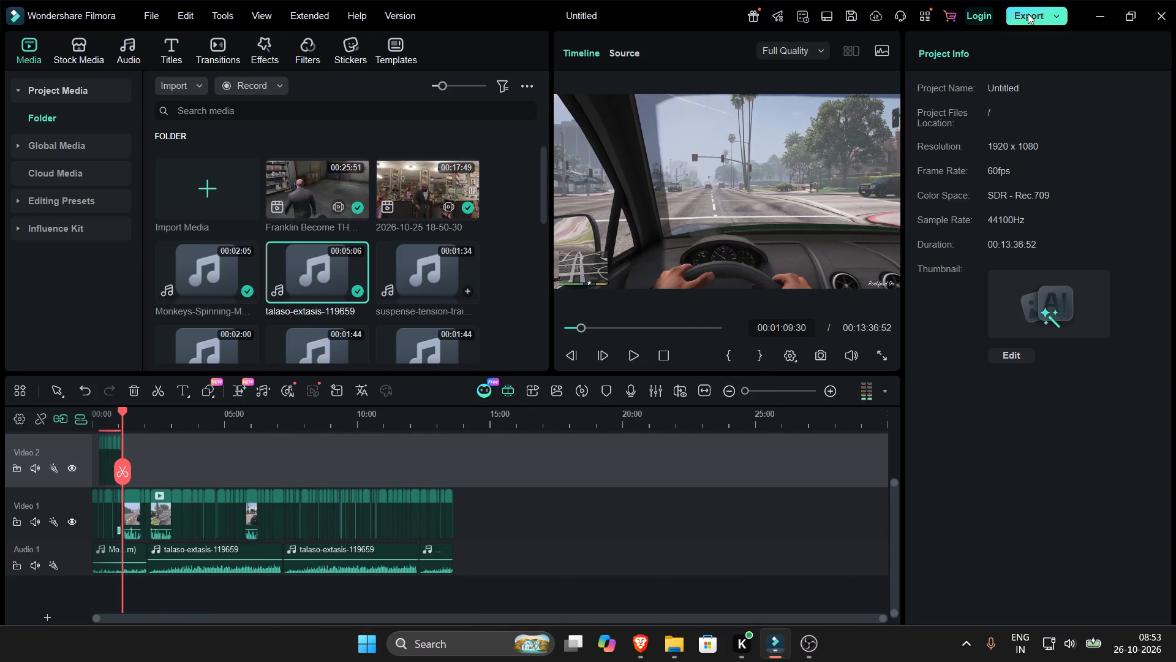
Export the video locally as an MP4 titled "hitman part 3" with quality set to High.
click(1026, 13)
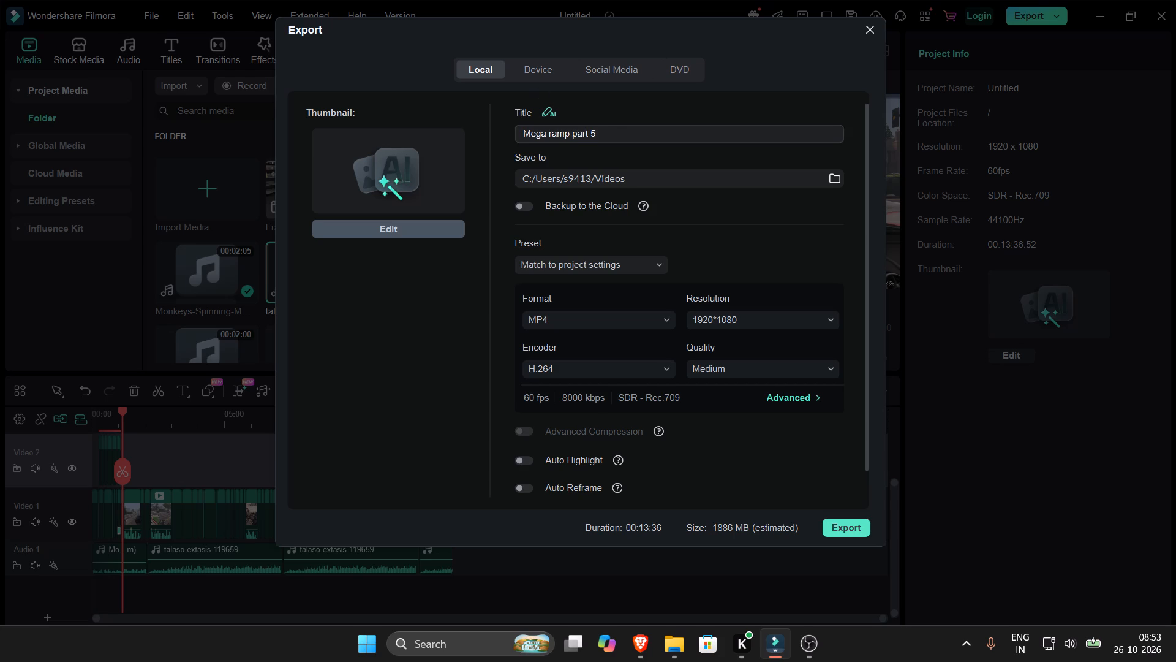
click(718, 371)
click(725, 439)
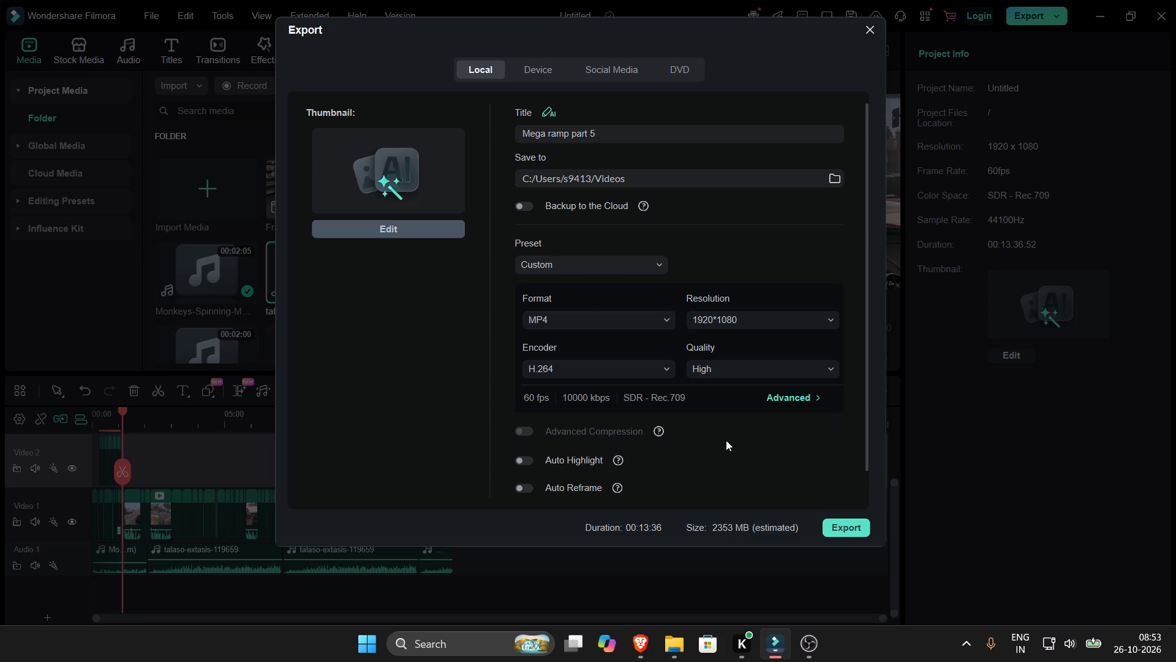
drag(630, 132, 0, 154)
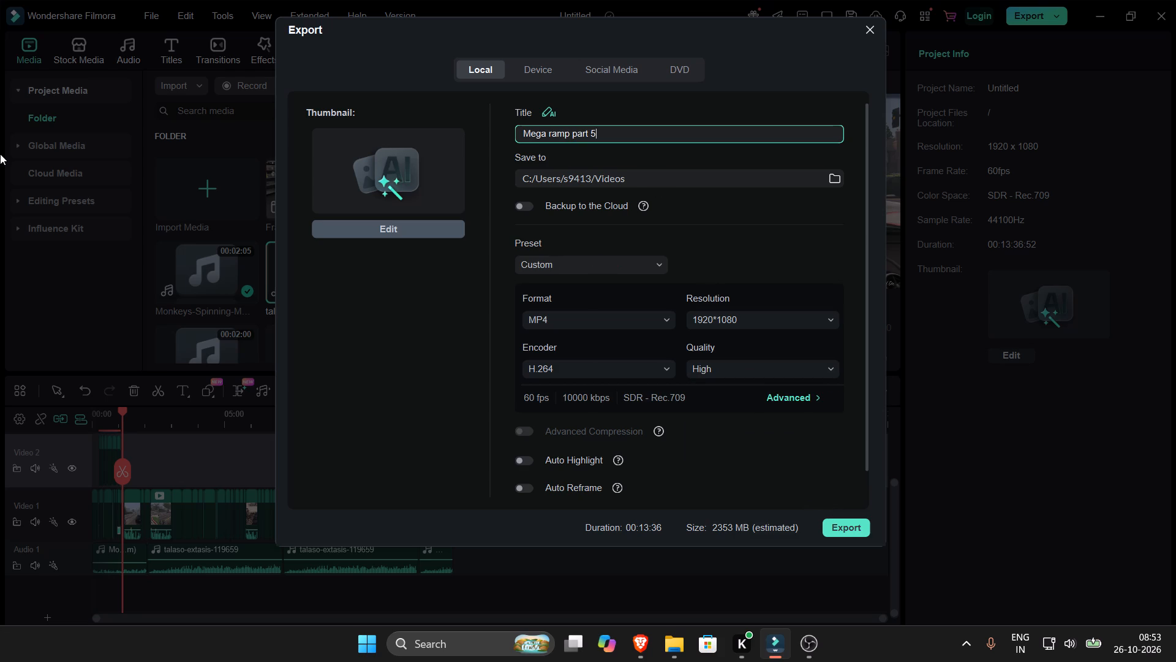